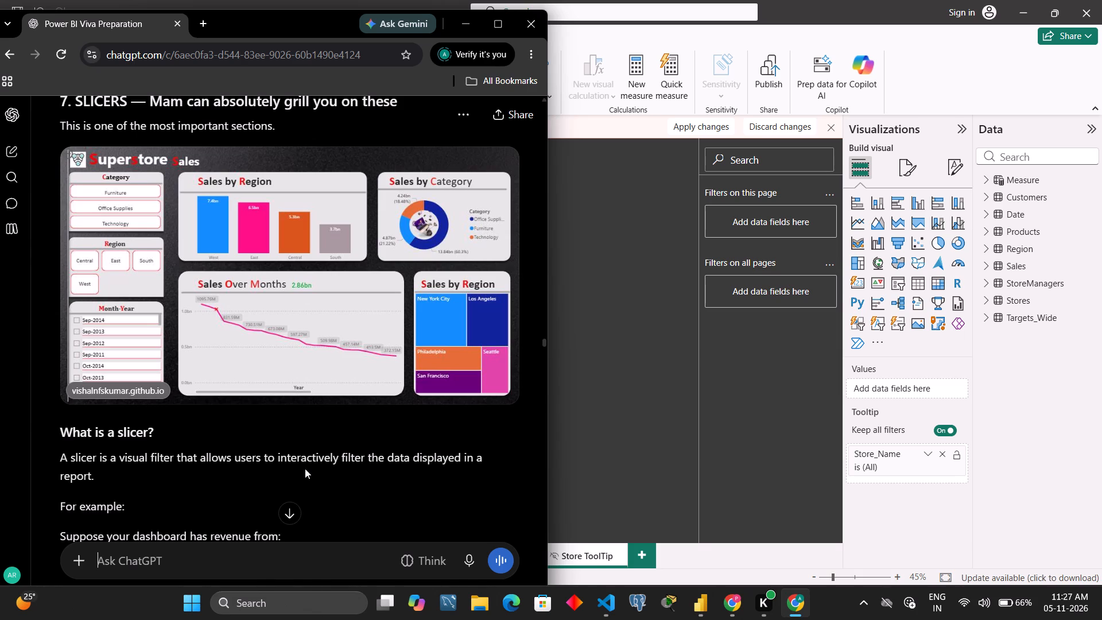
{"action": "scroll", "coordinate": [305, 468], "scroll_direction": "down", "scroll_amount": 2}
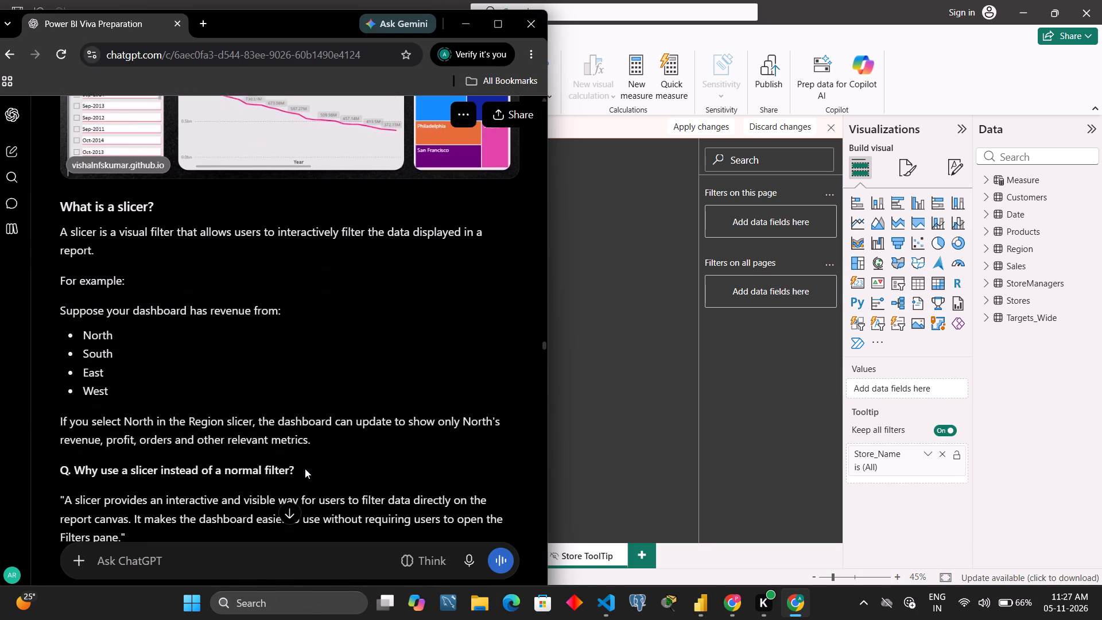
{"action": "scroll", "coordinate": [305, 468], "scroll_direction": "down", "scroll_amount": 3}
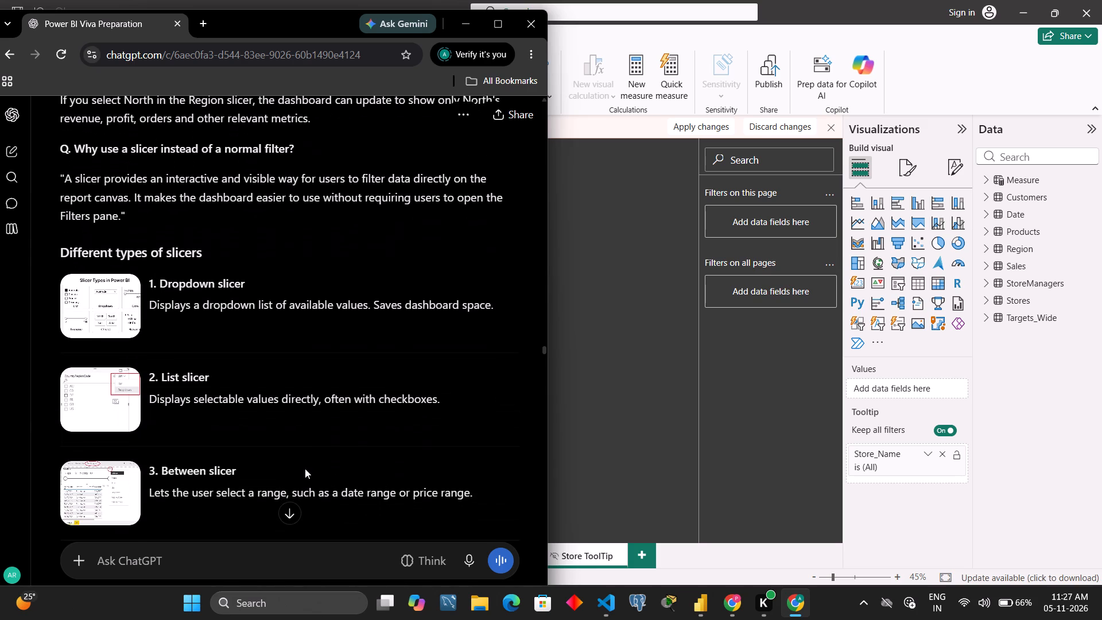
{"action": "scroll", "coordinate": [305, 468], "scroll_direction": "down", "scroll_amount": 3}
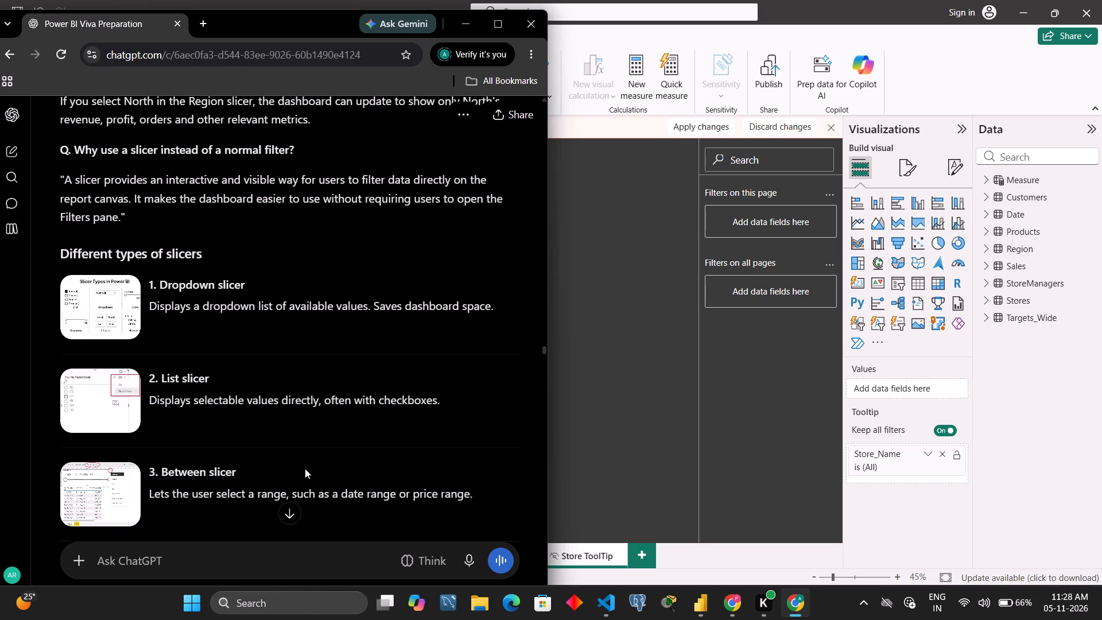
Switch to Power BI Desktop and inspect the Quarter slicer on the Product & Customers page.
{"action": "left_click", "coordinate": [614, 378]}
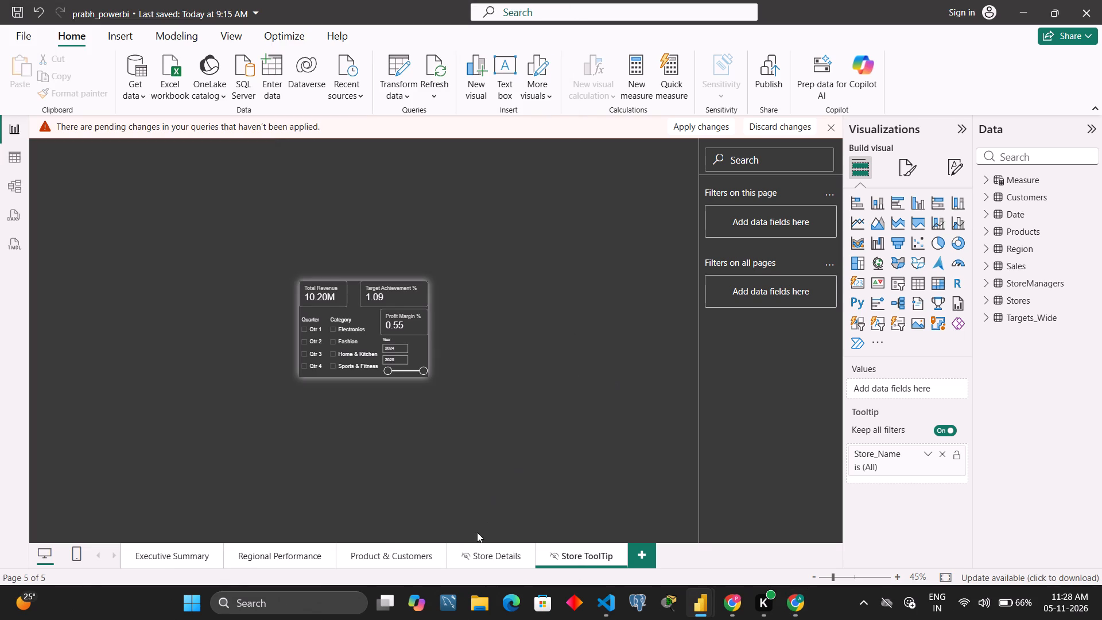
{"action": "left_click", "coordinate": [393, 549]}
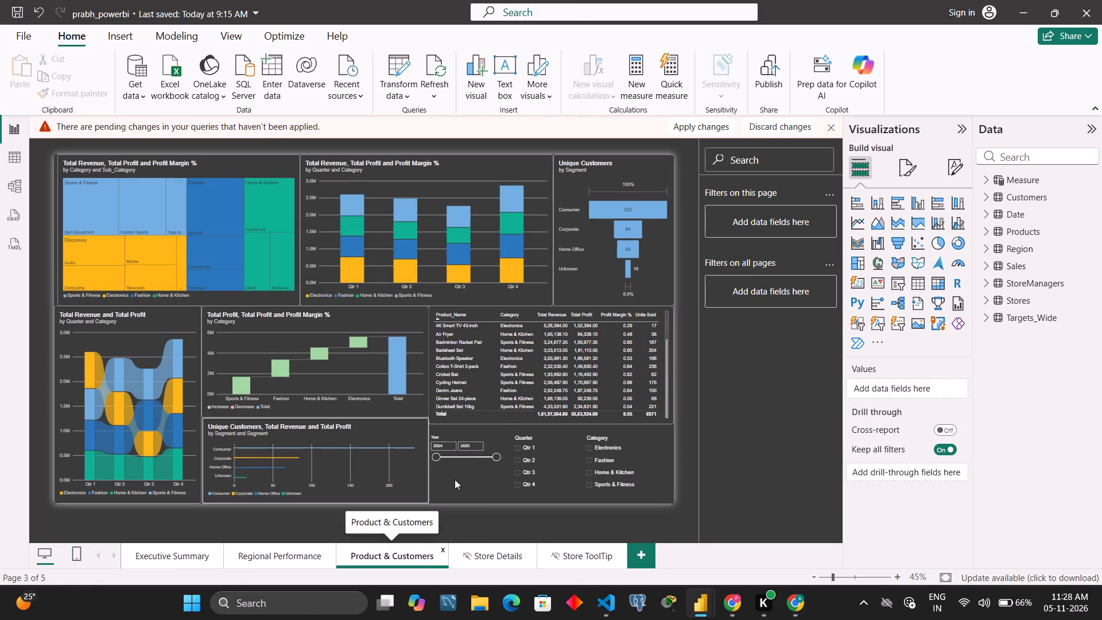
{"action": "right_click", "coordinate": [542, 470]}
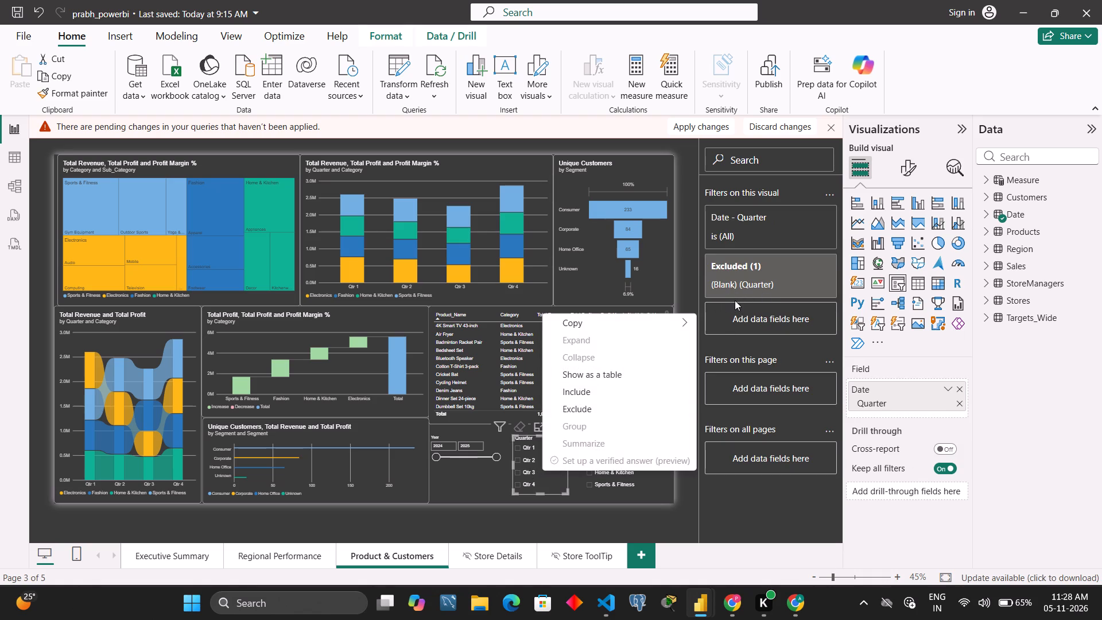
{"action": "left_click", "coordinate": [759, 496]}
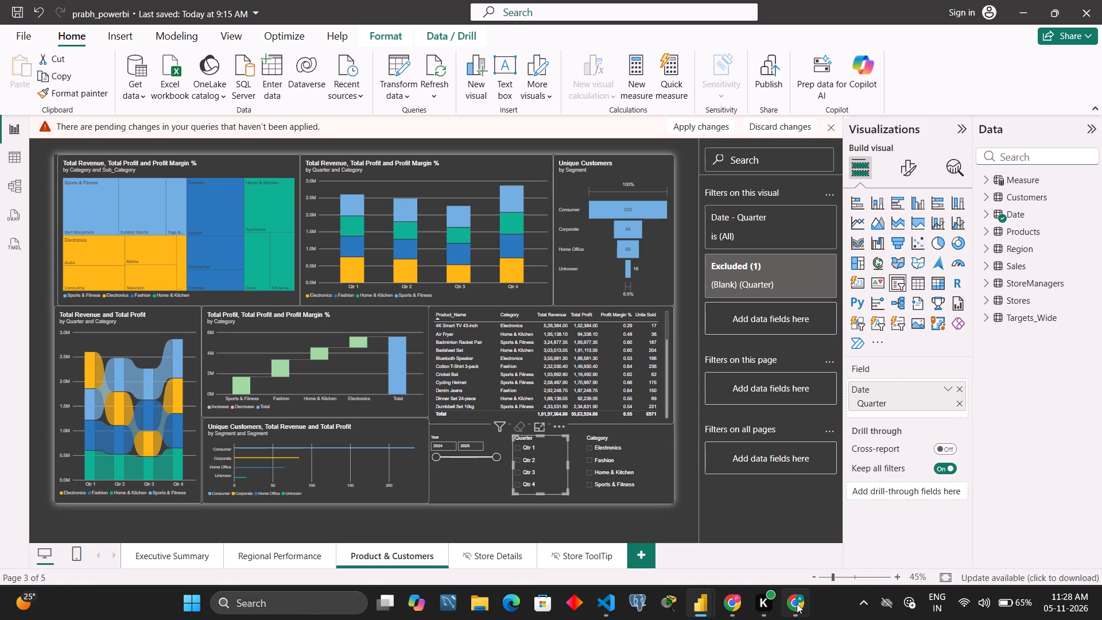
Return to the ChatGPT viva notes and read the remaining slicer types, slicer questions and the dashboard's slicer table.
{"action": "left_click", "coordinate": [797, 603]}
{"action": "scroll", "coordinate": [486, 375], "scroll_direction": "down", "scroll_amount": 2}
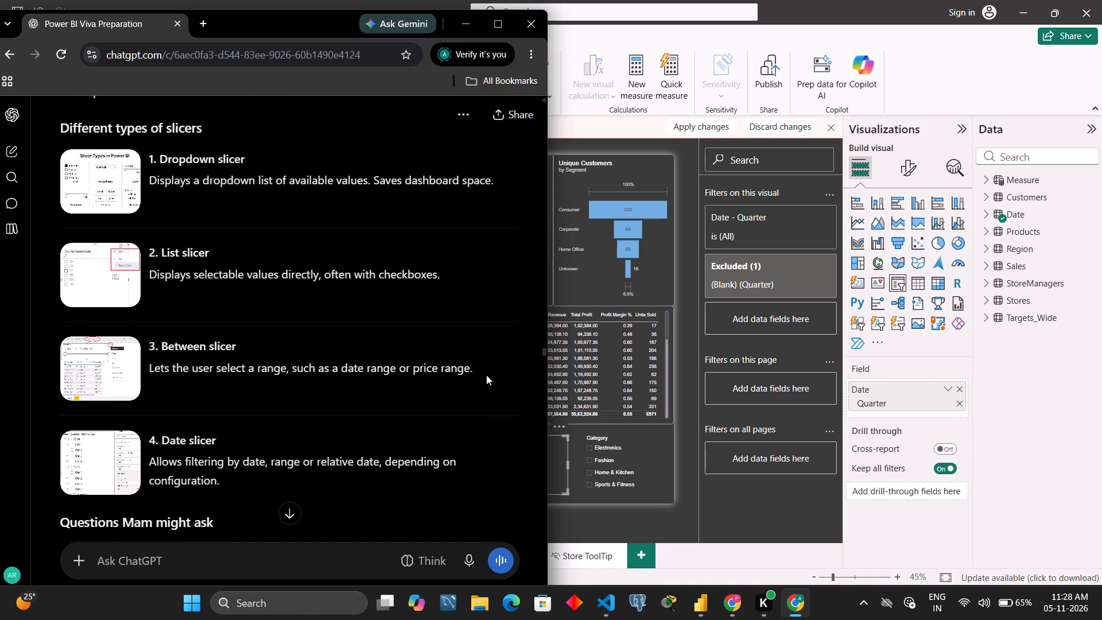
{"action": "scroll", "coordinate": [486, 375], "scroll_direction": "down", "scroll_amount": 1}
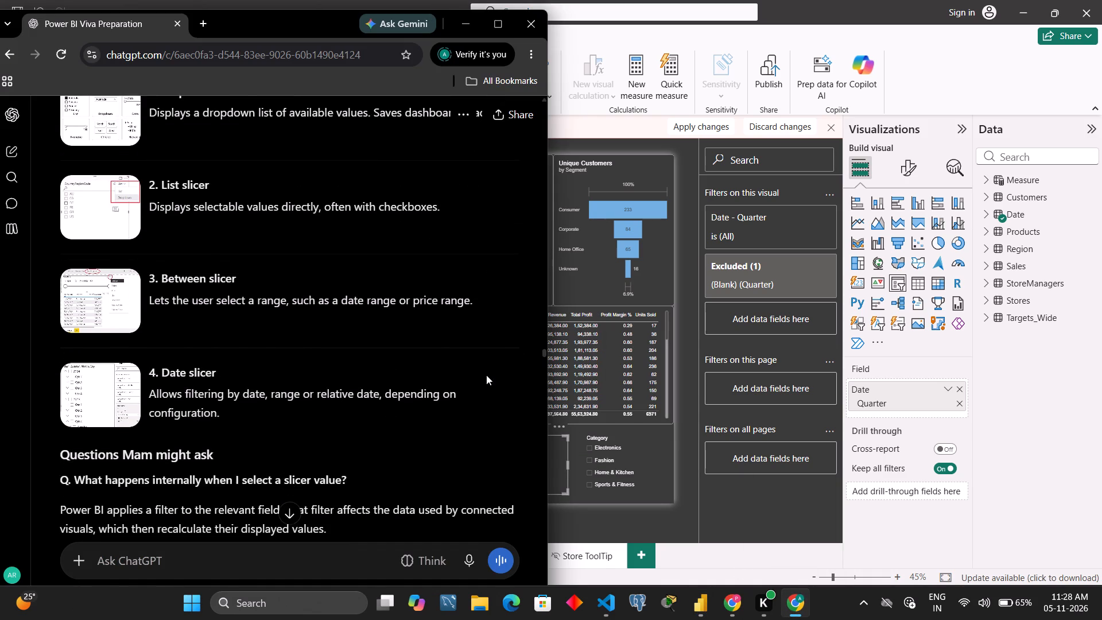
{"action": "scroll", "coordinate": [486, 375], "scroll_direction": "down", "scroll_amount": 3}
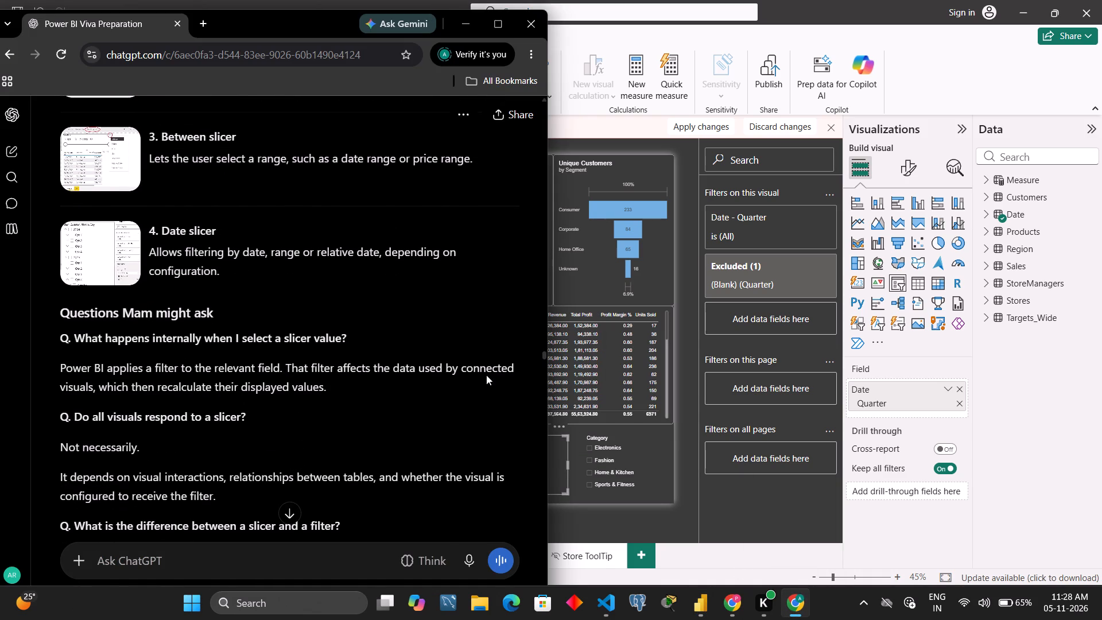
{"action": "scroll", "coordinate": [486, 375], "scroll_direction": "down", "scroll_amount": 7}
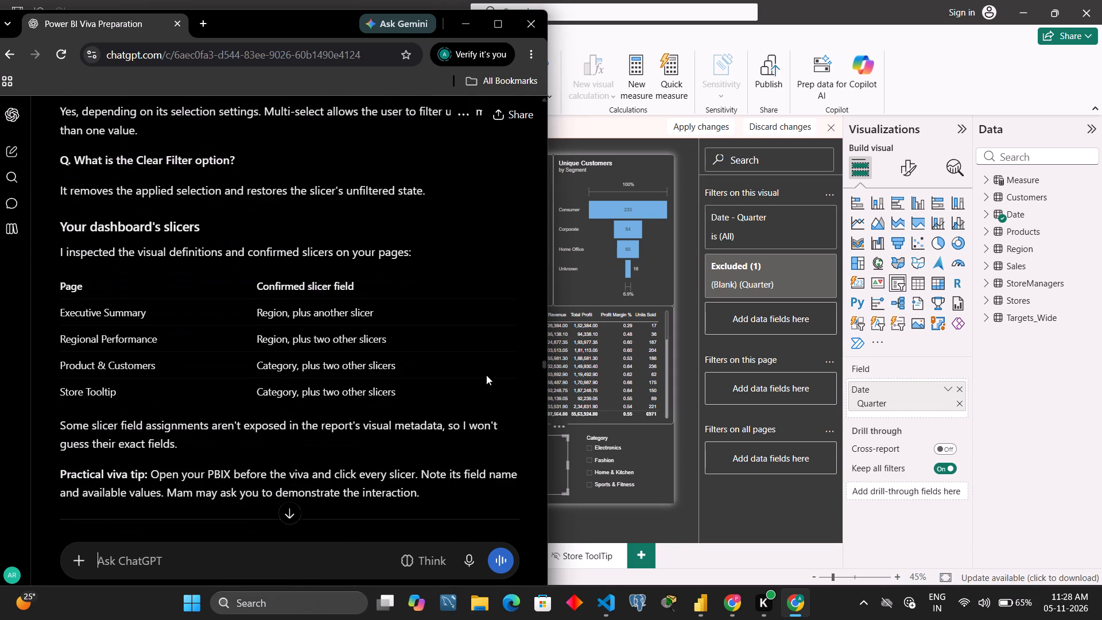
{"action": "scroll", "coordinate": [486, 375], "scroll_direction": "down", "scroll_amount": 1}
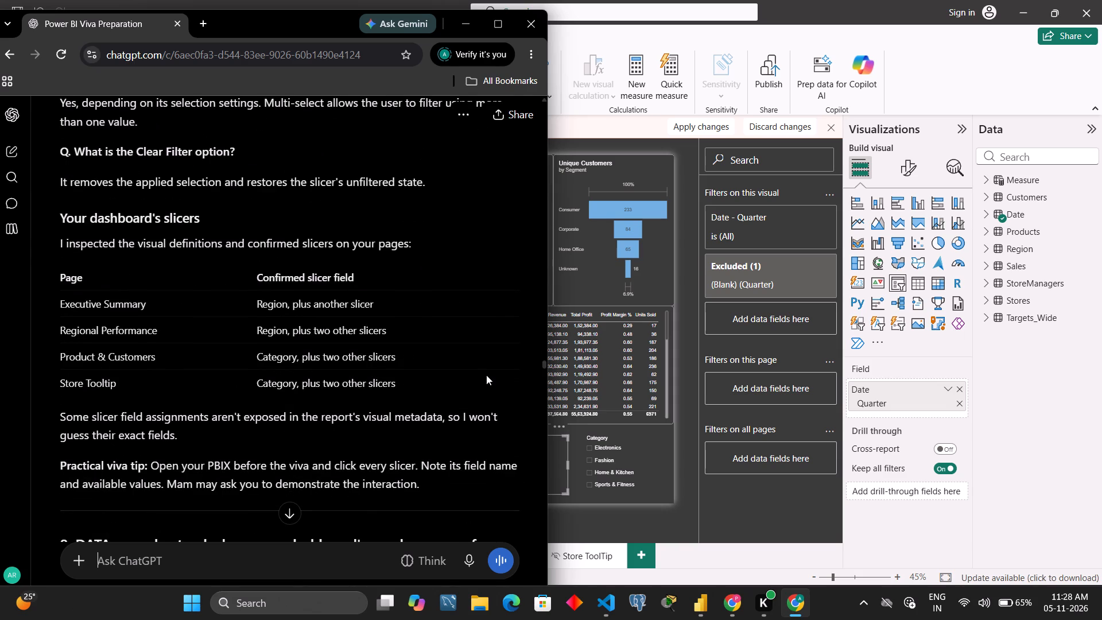
{"action": "scroll", "coordinate": [486, 375], "scroll_direction": "down", "scroll_amount": 4}
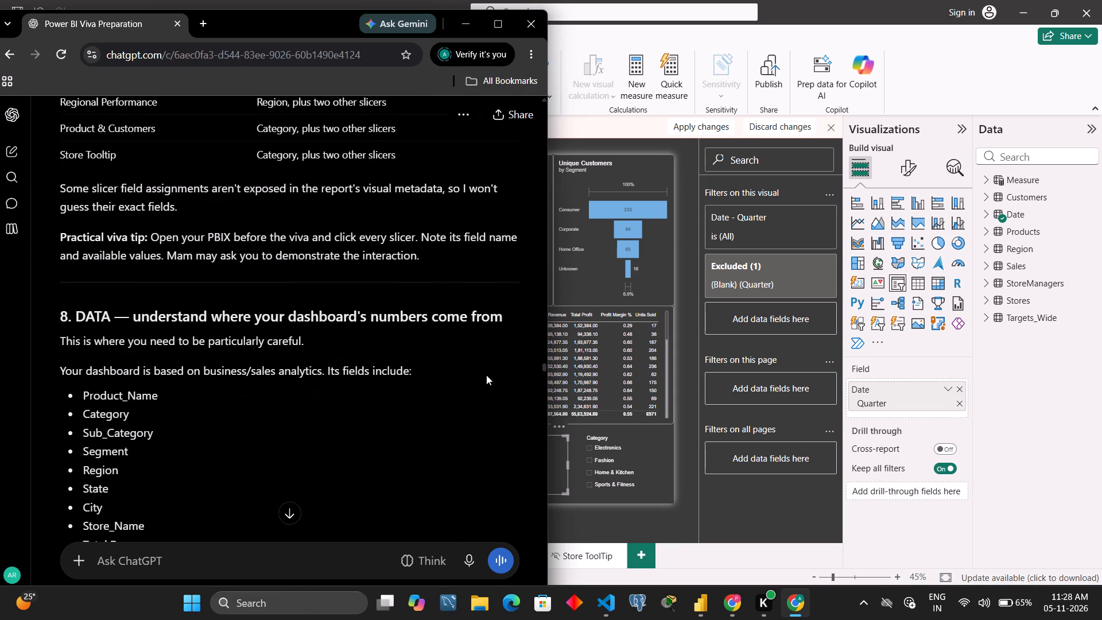
{"action": "scroll", "coordinate": [486, 375], "scroll_direction": "down", "scroll_amount": 5}
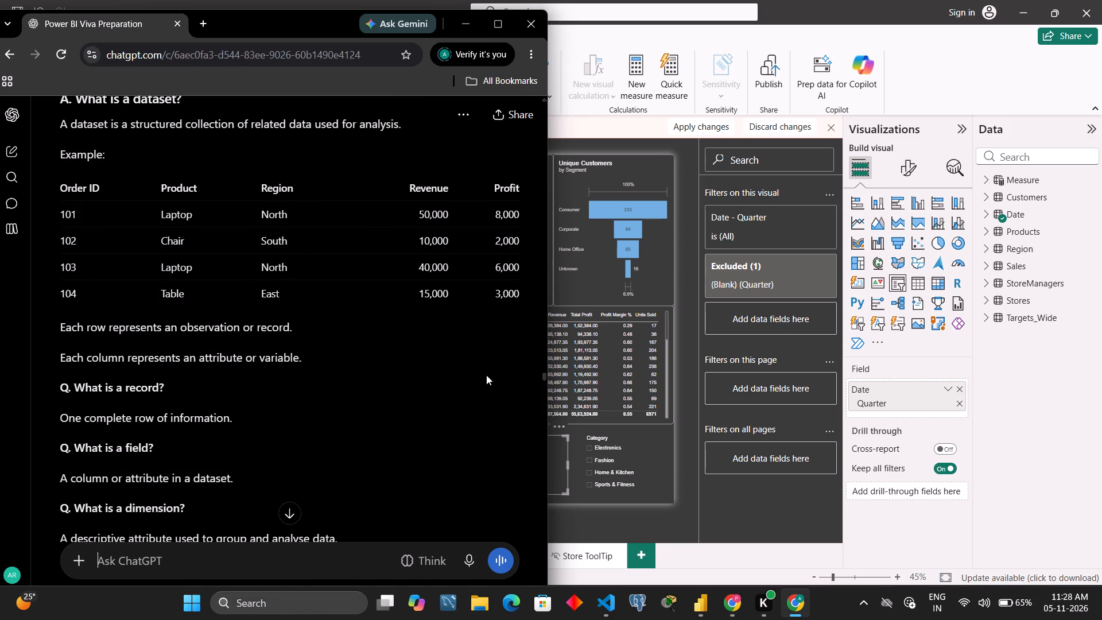
{"action": "scroll", "coordinate": [486, 375], "scroll_direction": "down", "scroll_amount": 2}
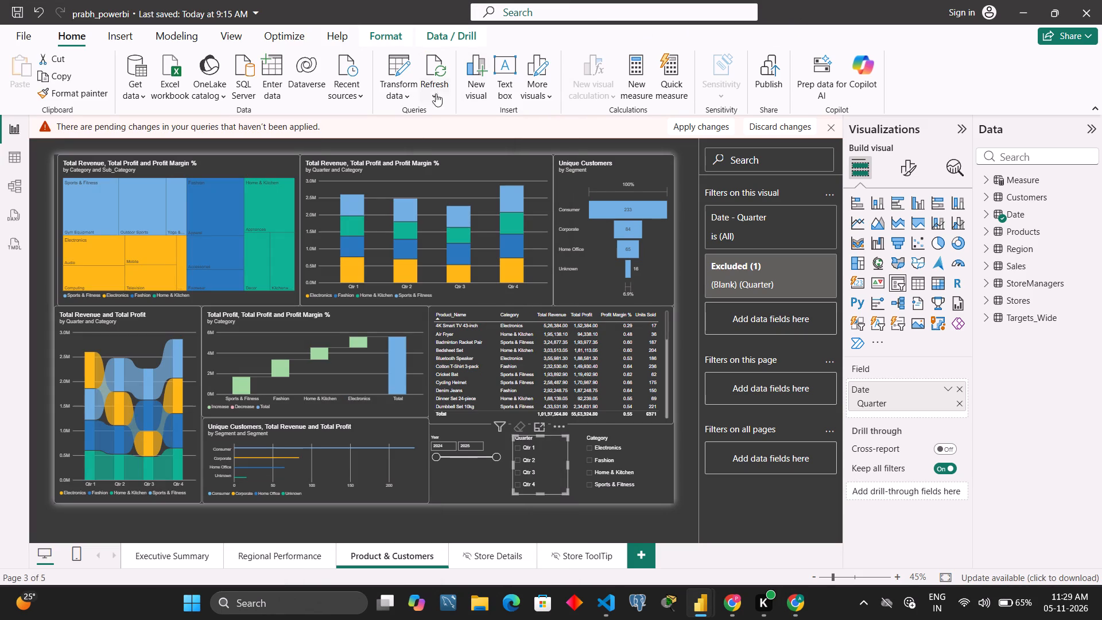
{"action": "left_click", "coordinate": [689, 129]}
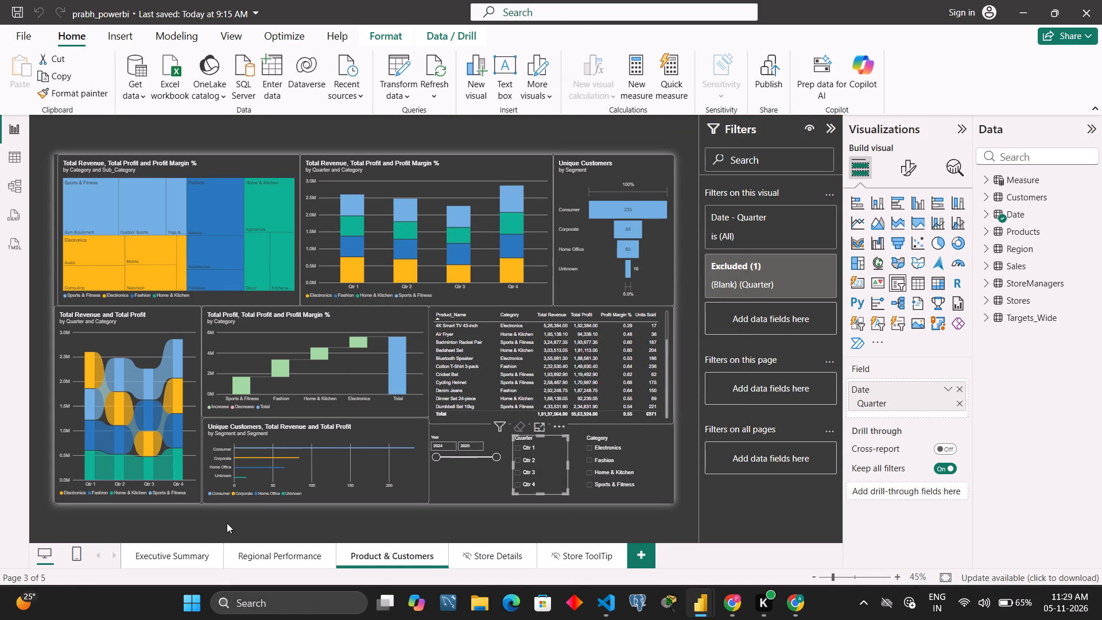
Look through the Executive Summary, Regional Performance, Product & Customers, Store Details and Store ToolTip pages, ending on Store Details.
{"action": "left_click", "coordinate": [174, 559]}
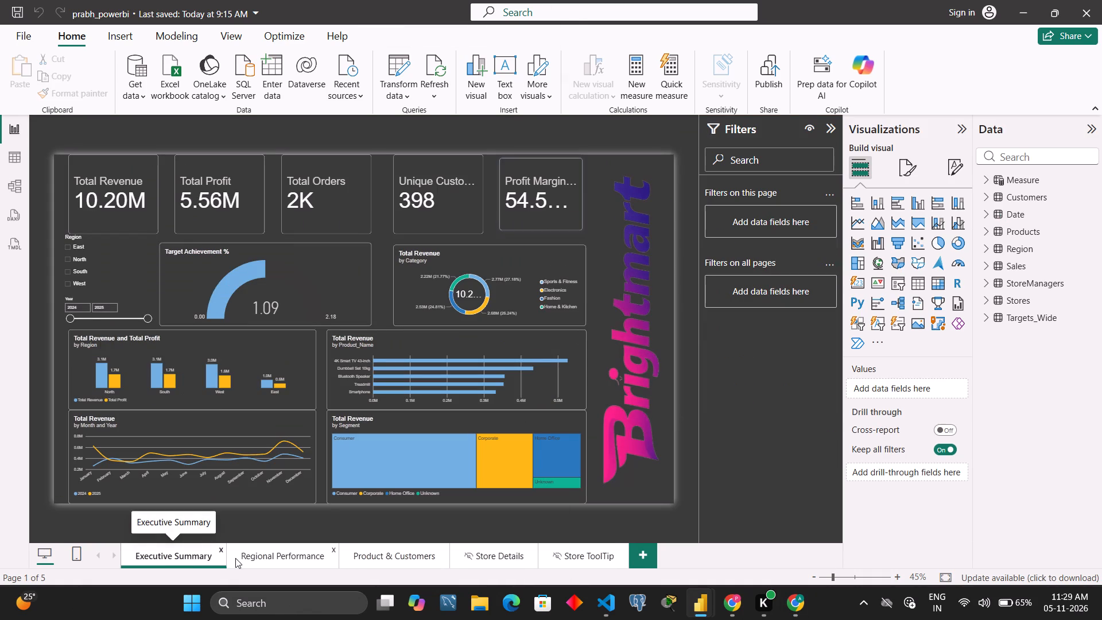
{"action": "left_click", "coordinate": [253, 556]}
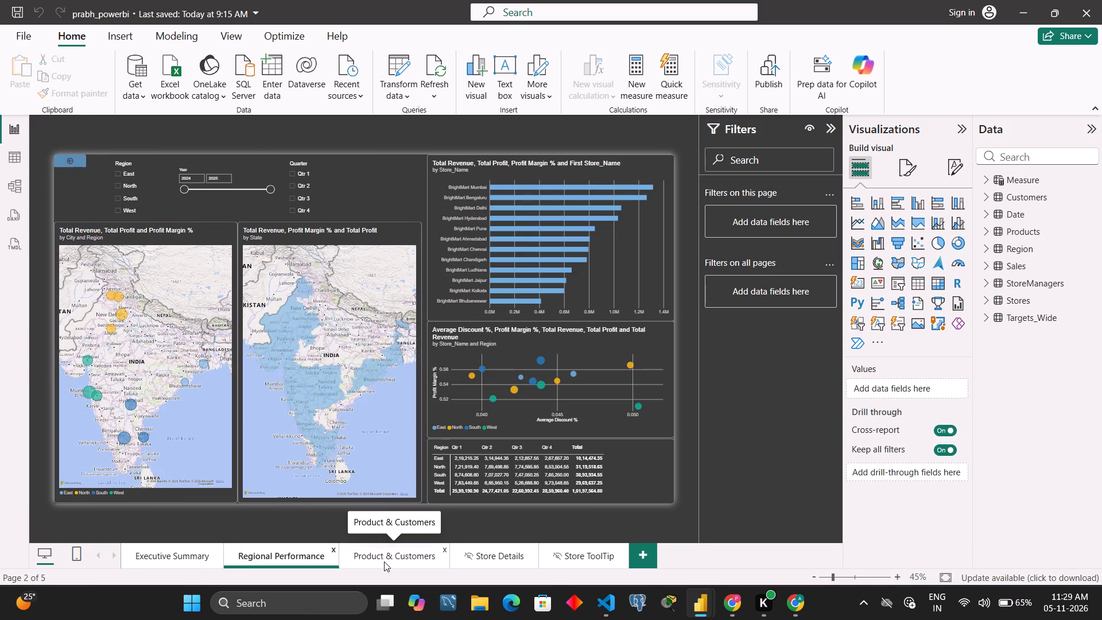
{"action": "left_click", "coordinate": [384, 561]}
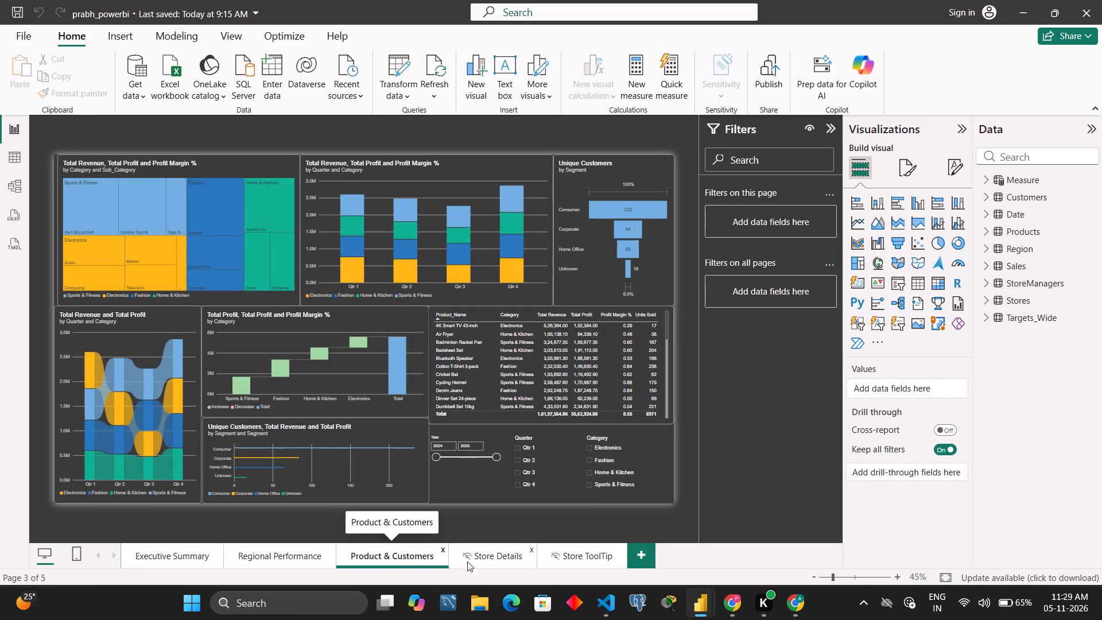
{"action": "left_click", "coordinate": [480, 560]}
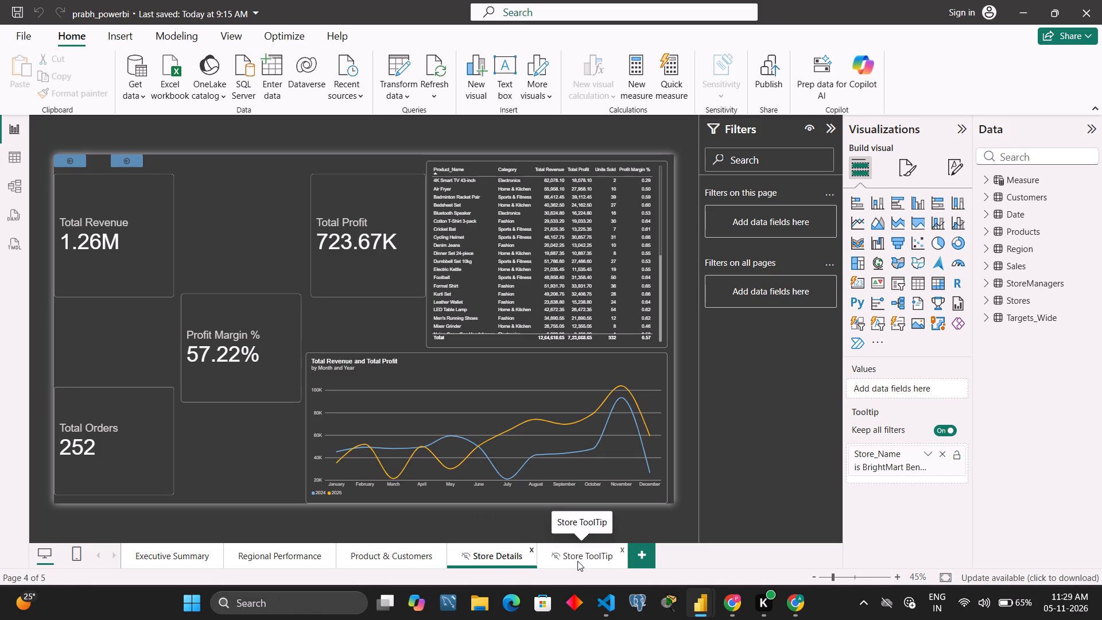
{"action": "left_click", "coordinate": [577, 561]}
{"action": "left_click", "coordinate": [478, 559]}
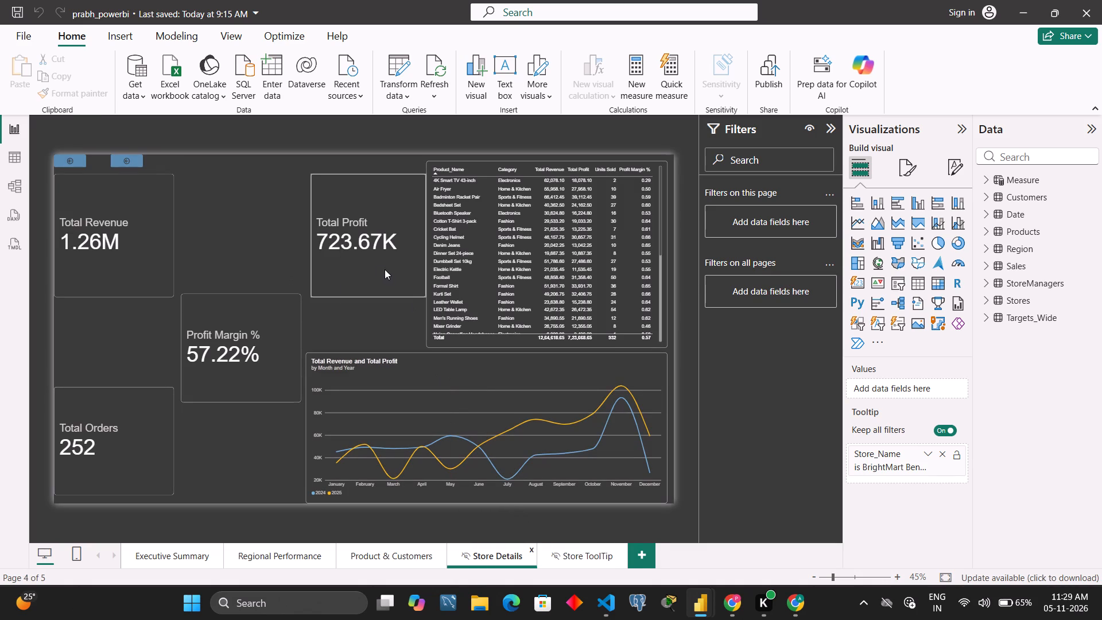
Move the Profit Margin % card down and place the Total Profit card above it, beside the Total Revenue card.
{"action": "left_click", "coordinate": [378, 281]}
{"action": "left_click_drag", "start_coordinate": [282, 305], "coordinate": [280, 354]}
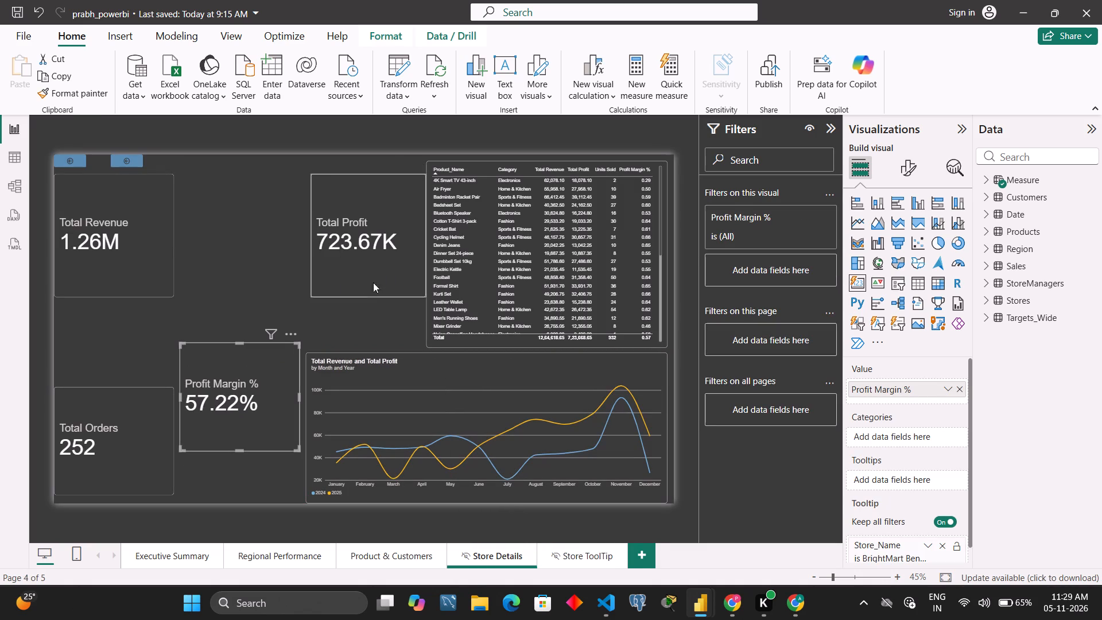
{"action": "left_click_drag", "start_coordinate": [379, 276], "coordinate": [257, 288]}
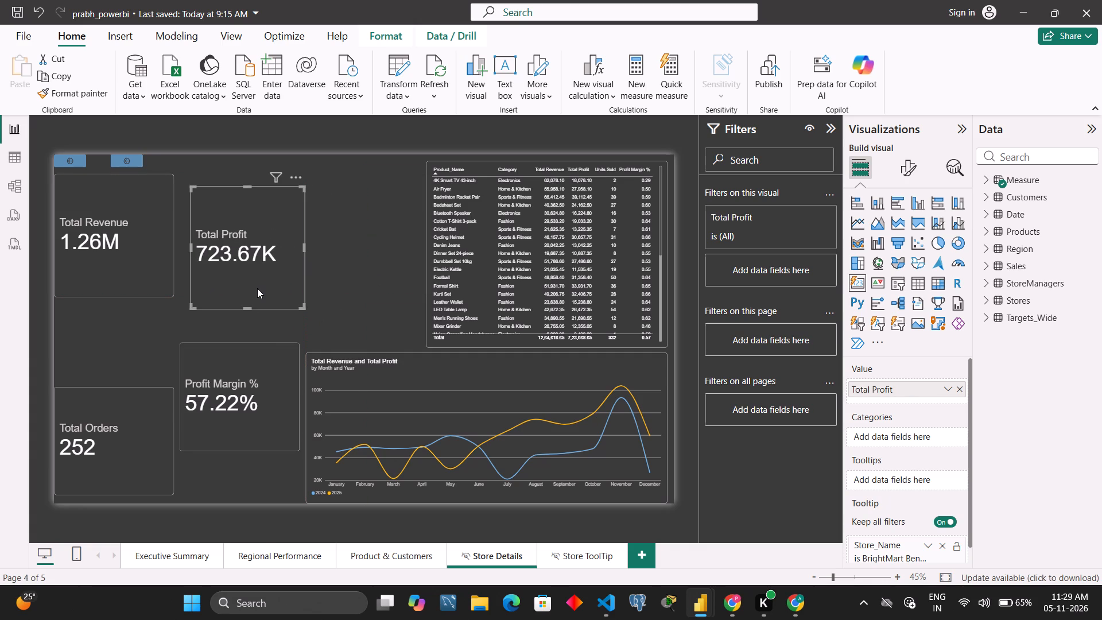
{"action": "left_click_drag", "start_coordinate": [257, 288], "coordinate": [247, 288]}
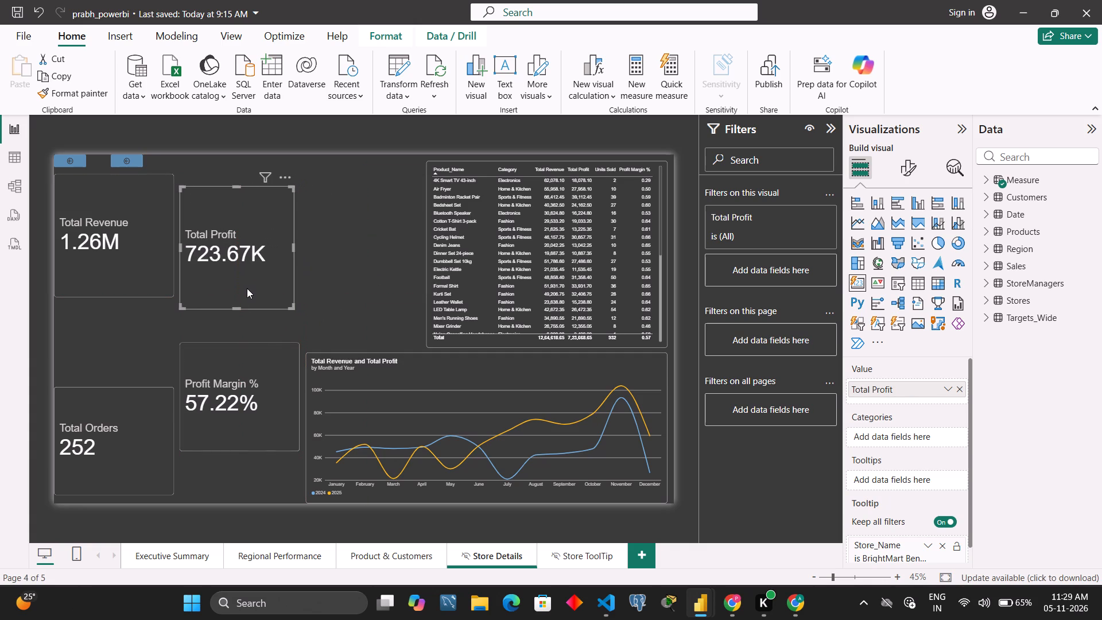
Sort the Store Details product table by Product_Name in descending order.
{"action": "left_click", "coordinate": [482, 172]}
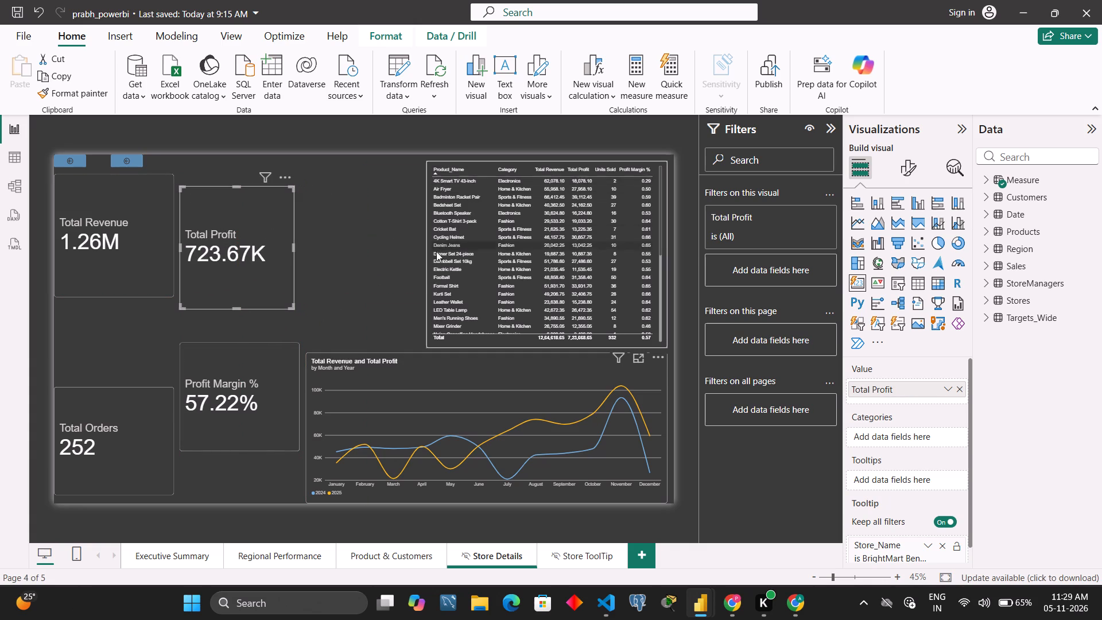
{"action": "left_click", "coordinate": [463, 340]}
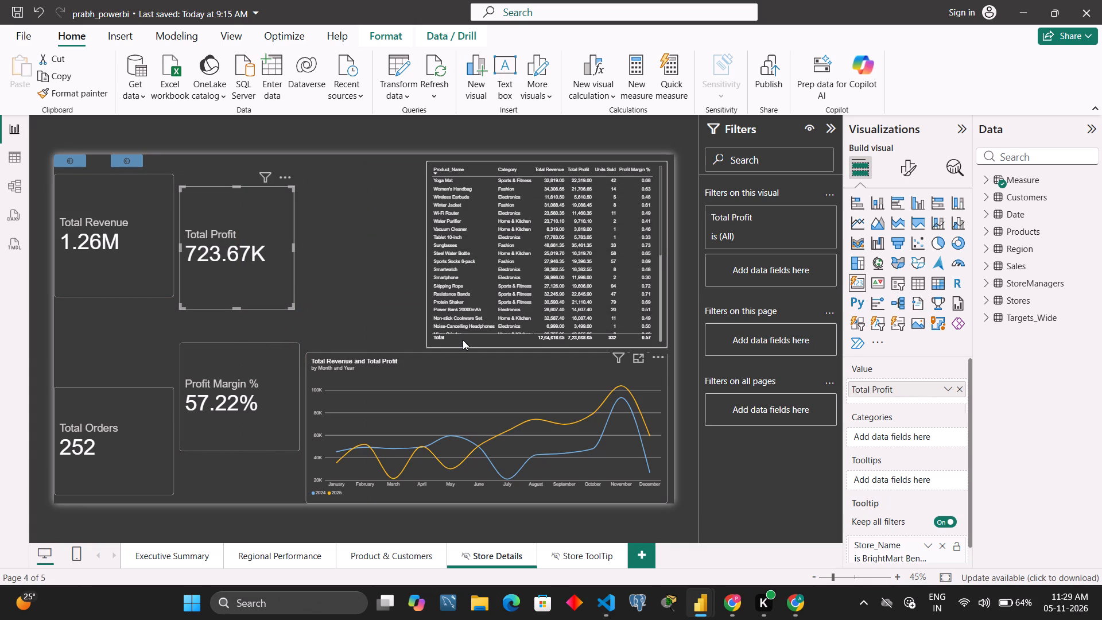
Widen the product table by extending its left edge into the free space beside the Total Profit card.
{"action": "left_click_drag", "start_coordinate": [425, 251], "coordinate": [332, 259]}
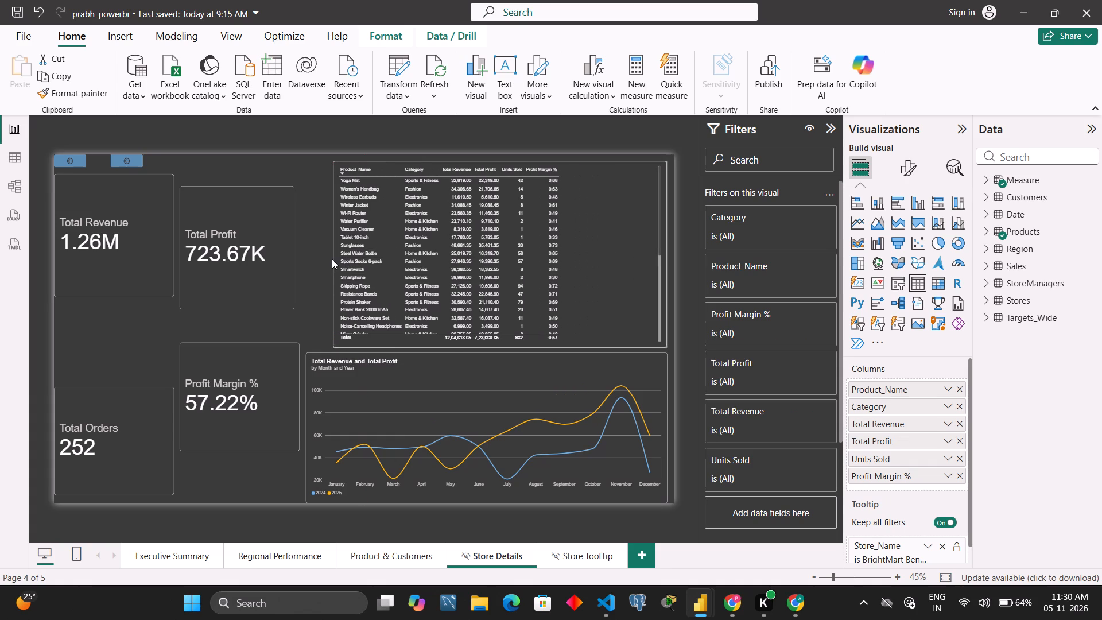
{"action": "left_click_drag", "start_coordinate": [332, 259], "coordinate": [303, 259]}
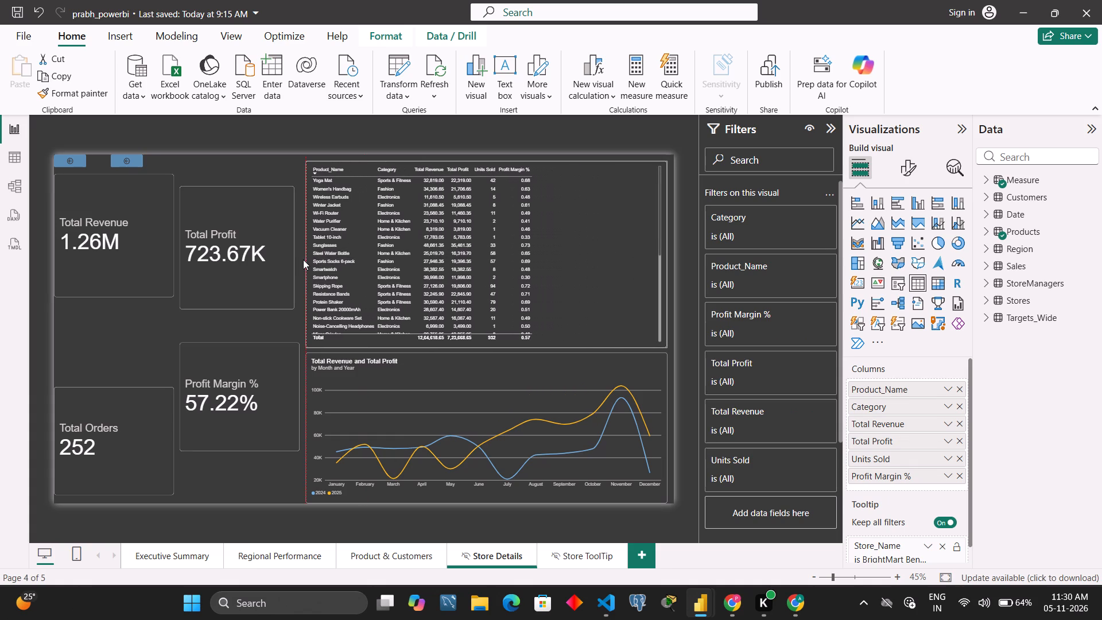
{"action": "left_click_drag", "start_coordinate": [303, 259], "coordinate": [354, 268]}
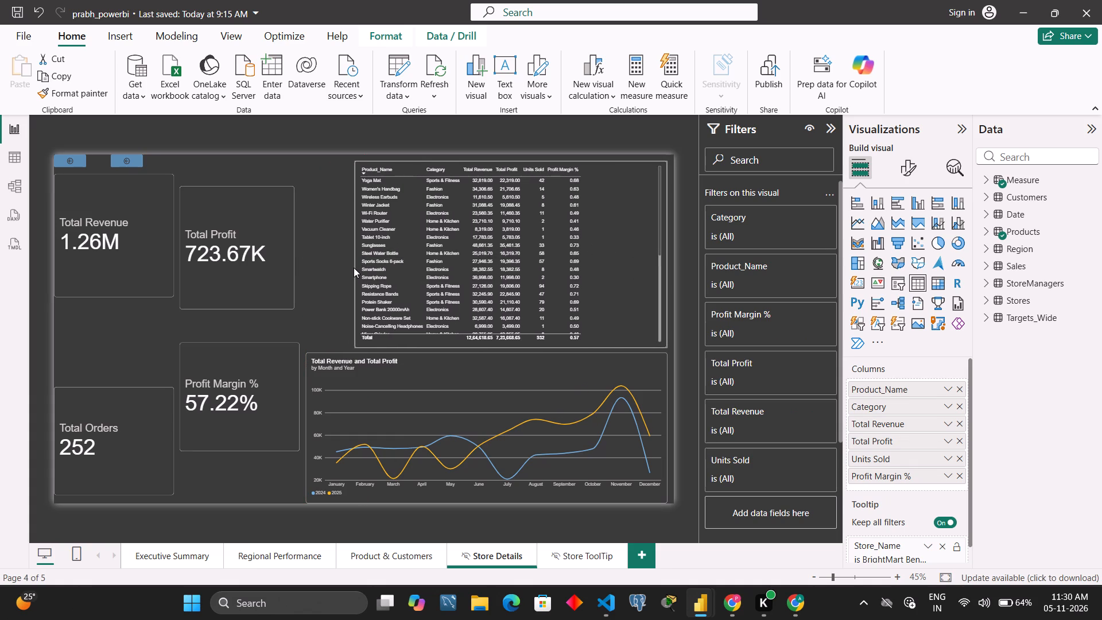
{"action": "left_click_drag", "start_coordinate": [354, 268], "coordinate": [354, 268]}
{"action": "left_click", "coordinate": [306, 251]}
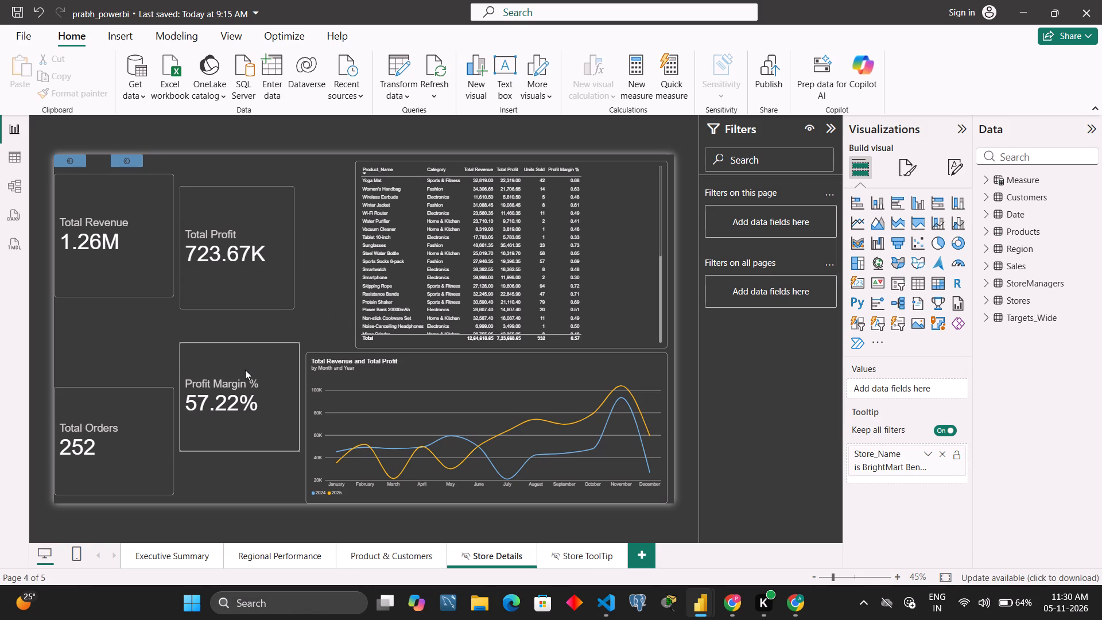
Move the Profit Margin % card up slightly and lower the Total Profit card so their left edges align.
{"action": "left_click_drag", "start_coordinate": [245, 370], "coordinate": [243, 354]}
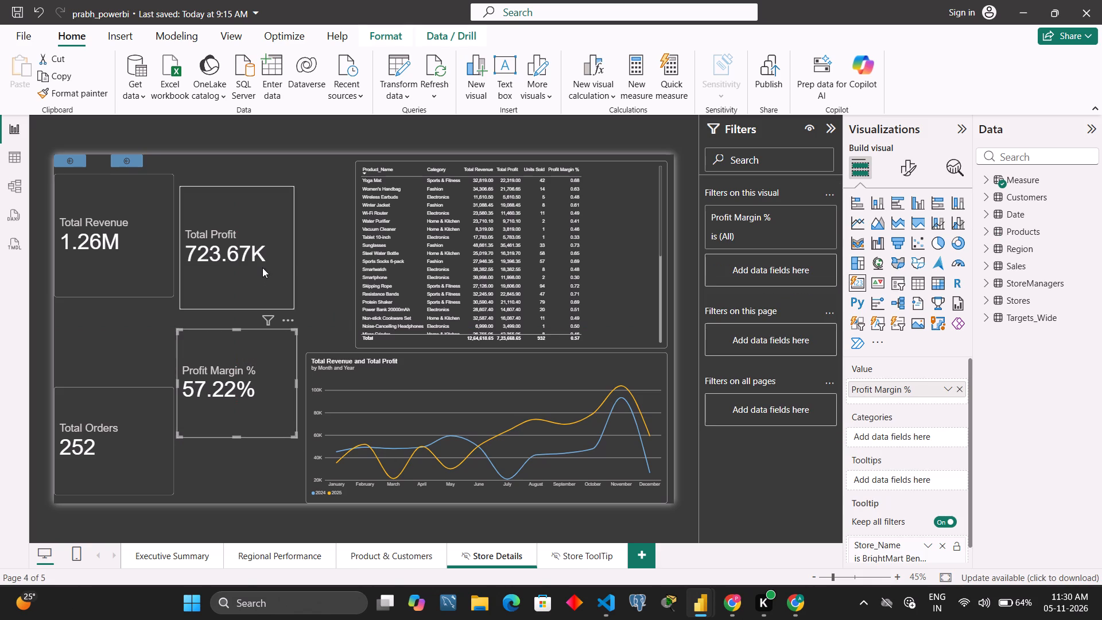
{"action": "left_click", "coordinate": [262, 268]}
{"action": "left_click_drag", "start_coordinate": [260, 265], "coordinate": [259, 271]}
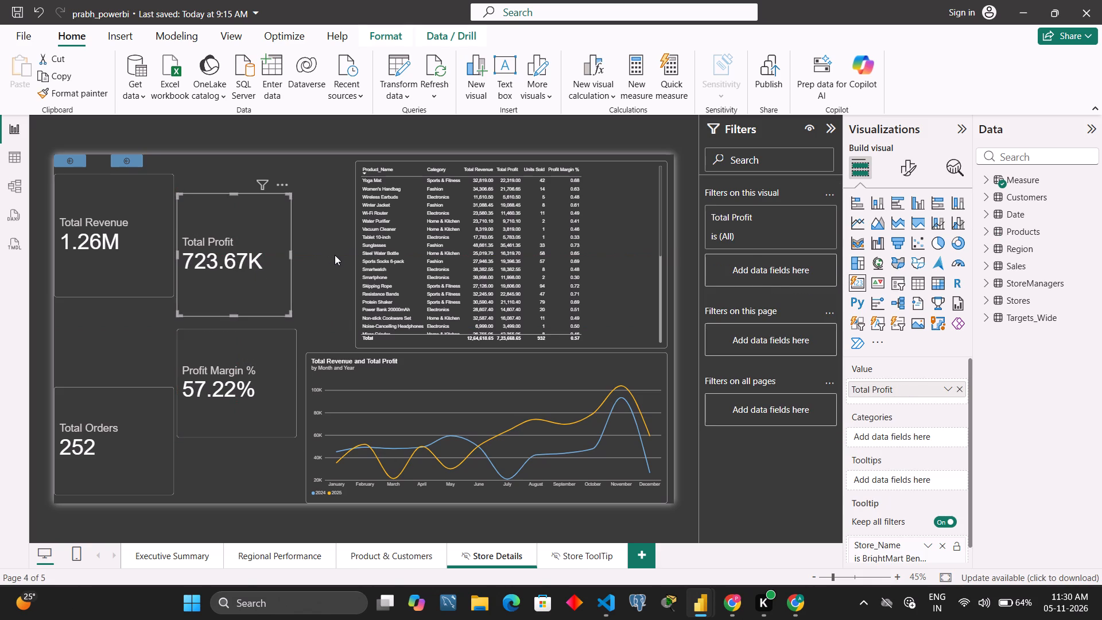
{"action": "left_click", "coordinate": [337, 255]}
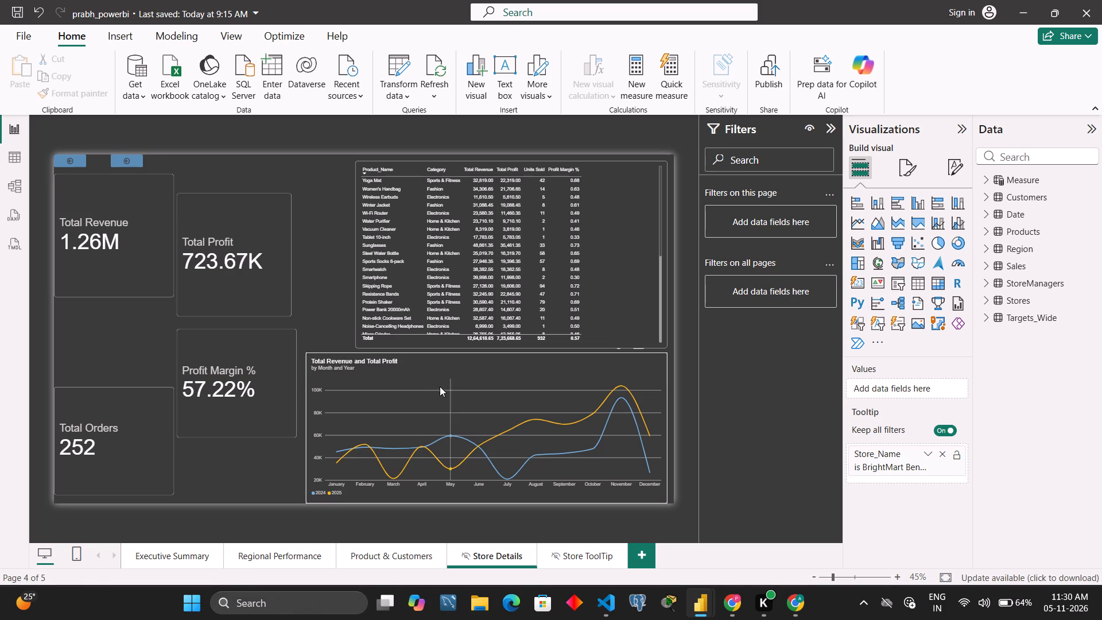
Go back to the Executive Summary report page.
{"action": "left_click", "coordinate": [174, 556]}
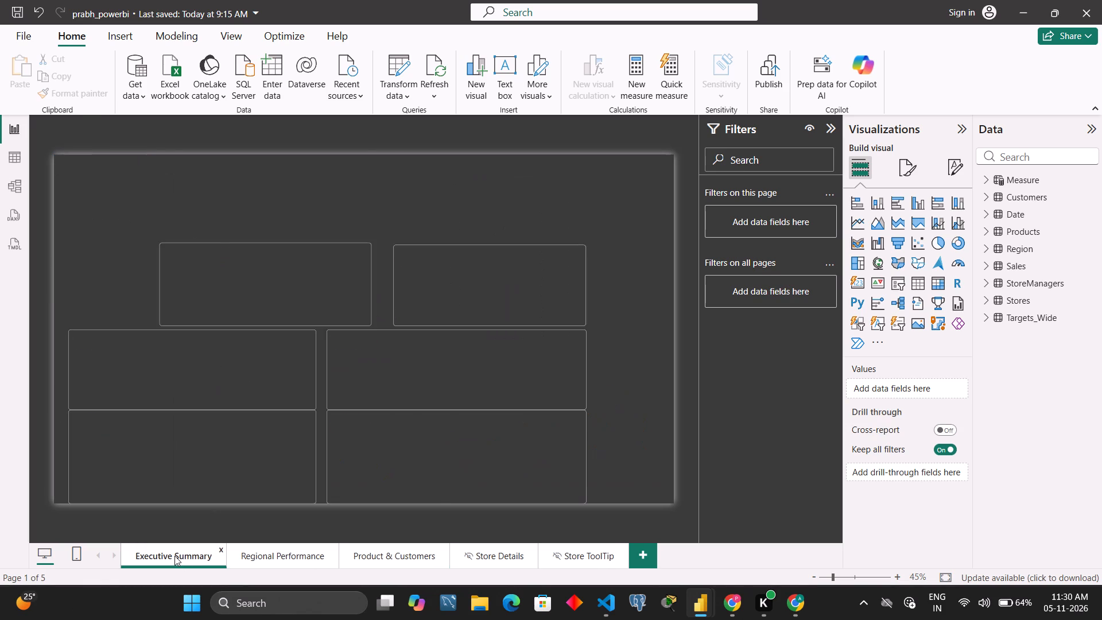
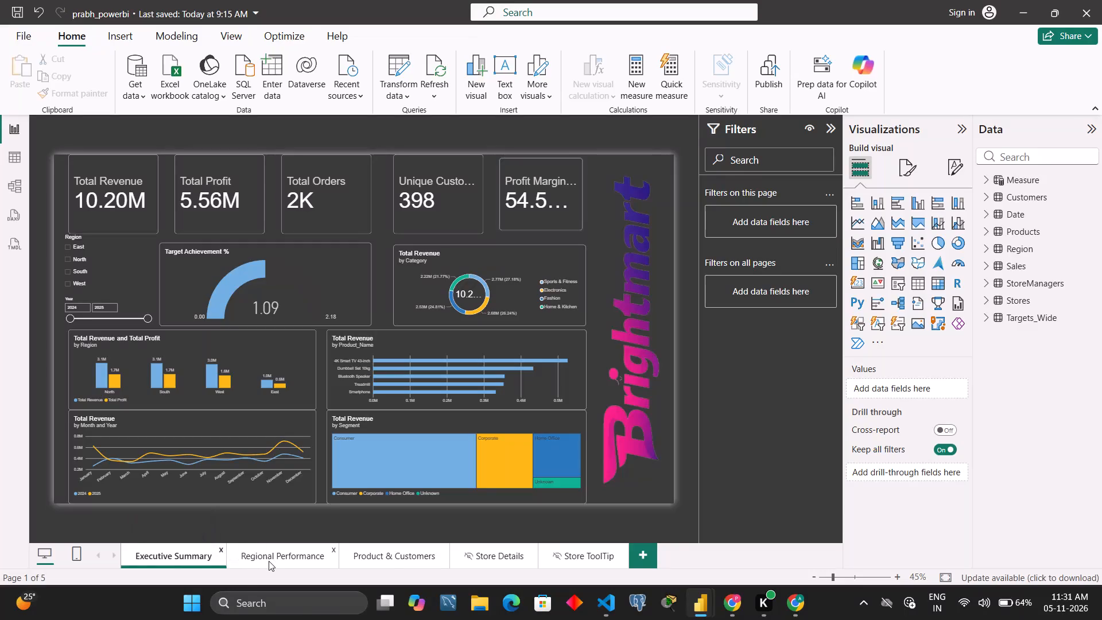
Open the Regional Performance report page to review its maps, store revenue chart and quarterly matrix.
{"action": "left_click", "coordinate": [269, 561]}
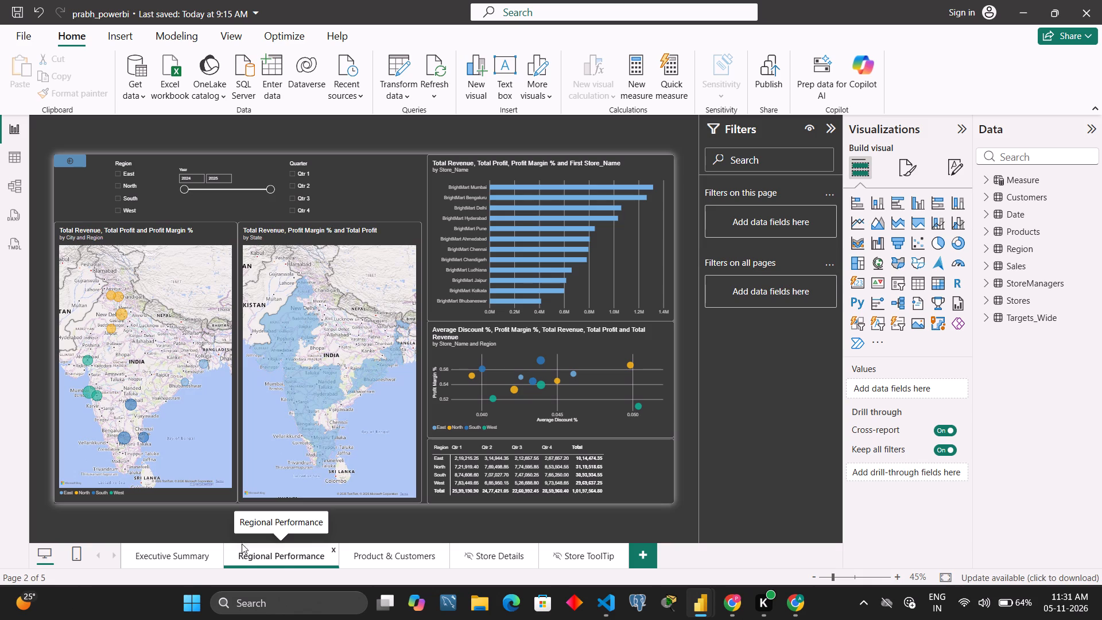
Look through the exception-handling code in handling_exception.java in Visual Studio Code and return to the Power BI report.
{"action": "left_click", "coordinate": [603, 596]}
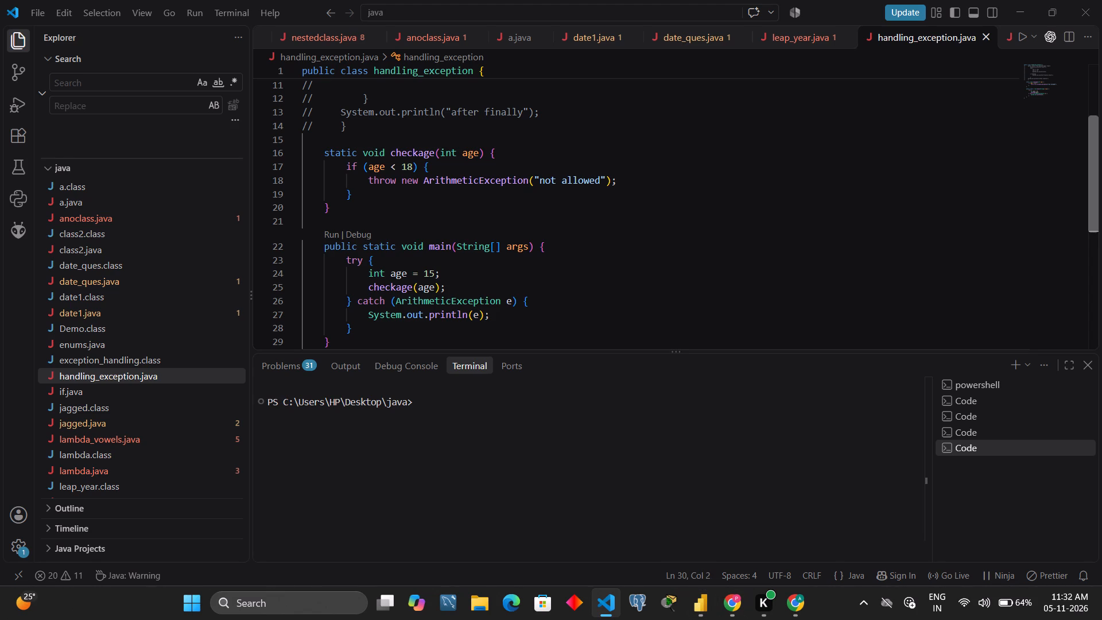
{"action": "scroll", "coordinate": [483, 230], "scroll_direction": "down", "scroll_amount": 1}
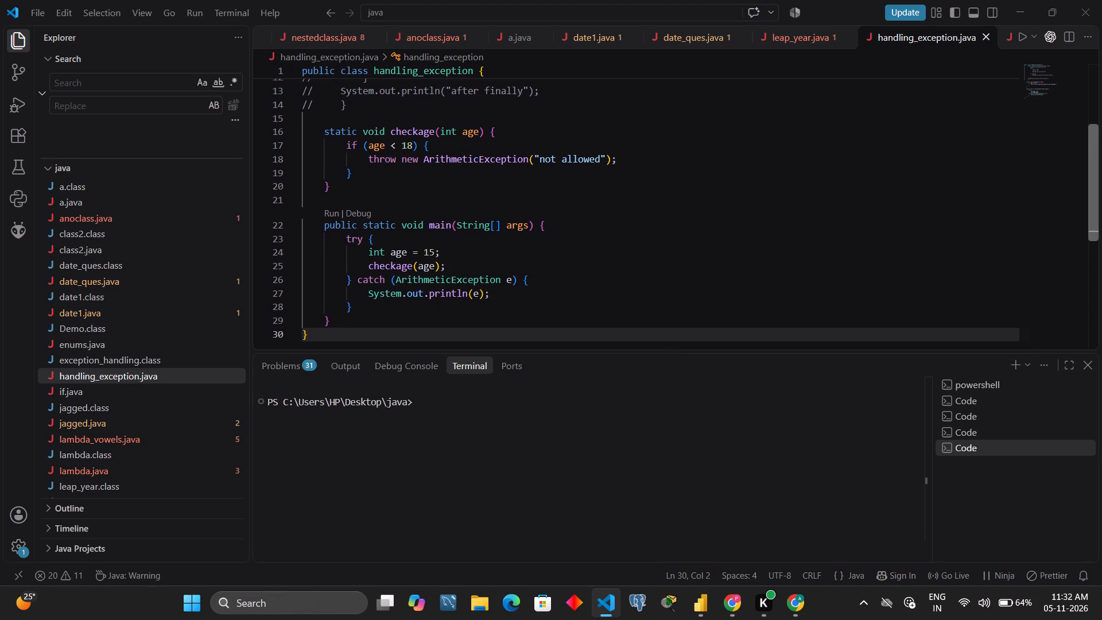
{"action": "scroll", "coordinate": [483, 230], "scroll_direction": "up", "scroll_amount": 5}
{"action": "scroll", "coordinate": [483, 230], "scroll_direction": "down", "scroll_amount": 1}
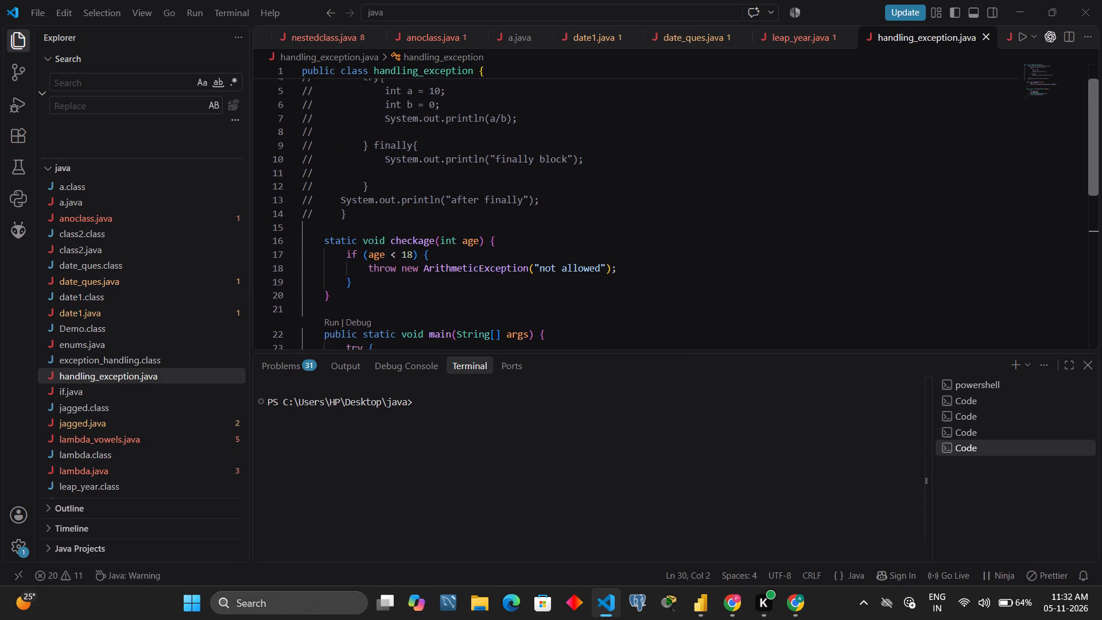
{"action": "scroll", "coordinate": [483, 230], "scroll_direction": "down", "scroll_amount": 1}
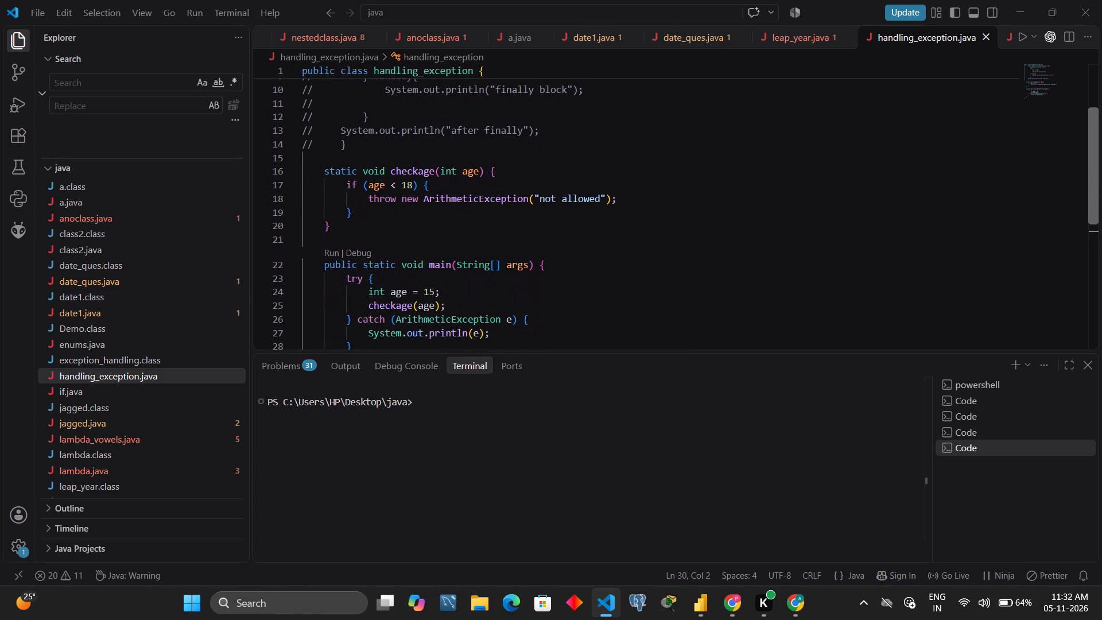
{"action": "scroll", "coordinate": [462, 257], "scroll_direction": "up", "scroll_amount": 7}
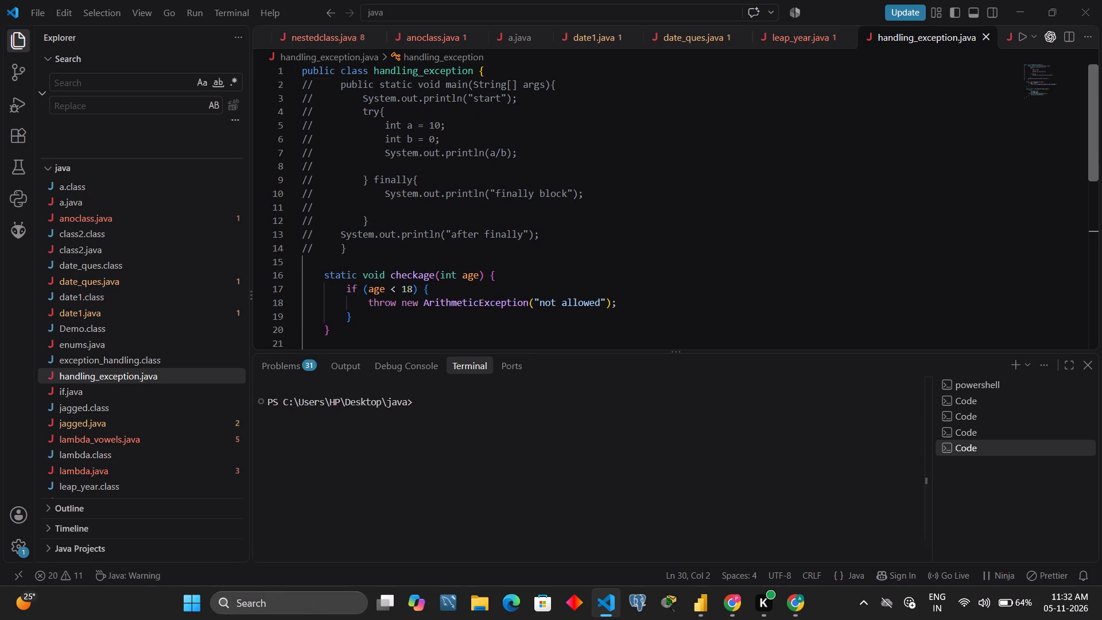
{"action": "scroll", "coordinate": [491, 250], "scroll_direction": "down", "scroll_amount": 3}
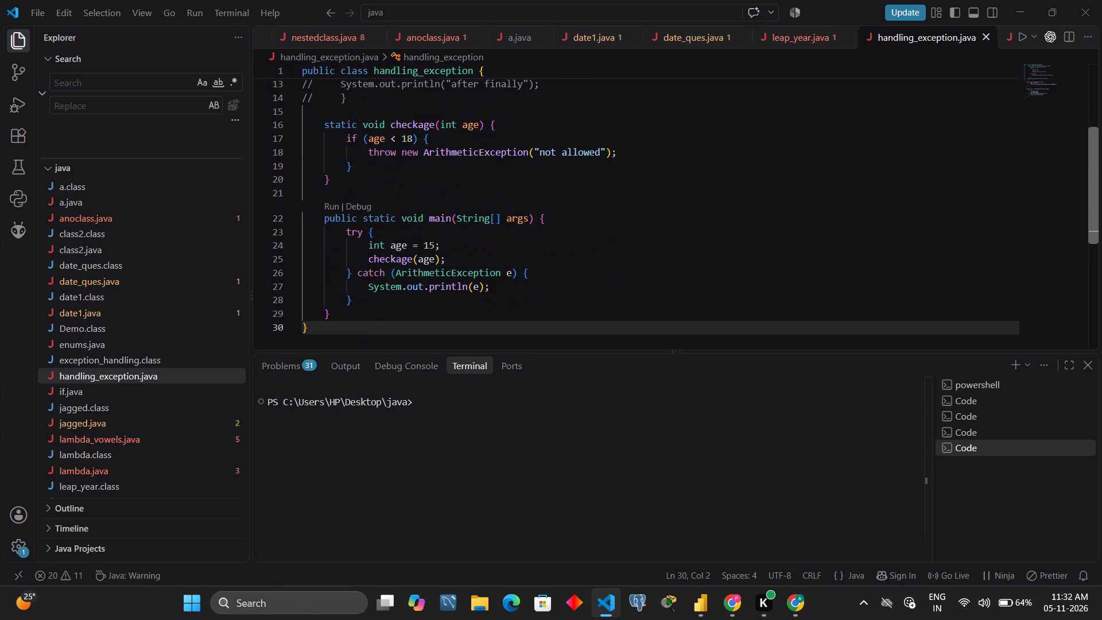
{"action": "left_click", "coordinate": [700, 602]}
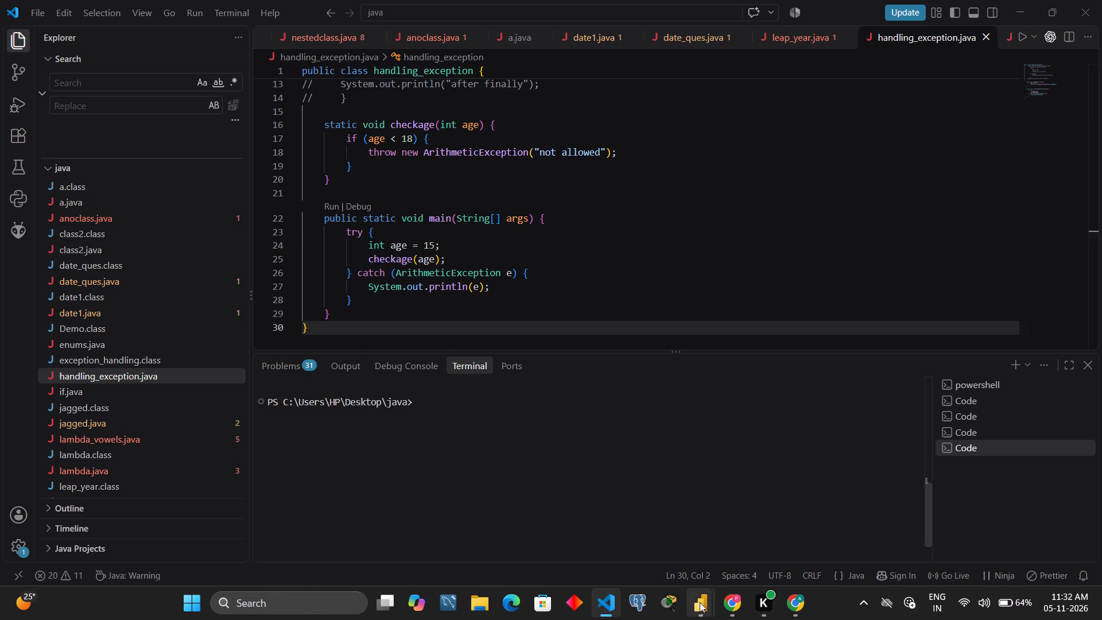
{"action": "left_click", "coordinate": [649, 535]}
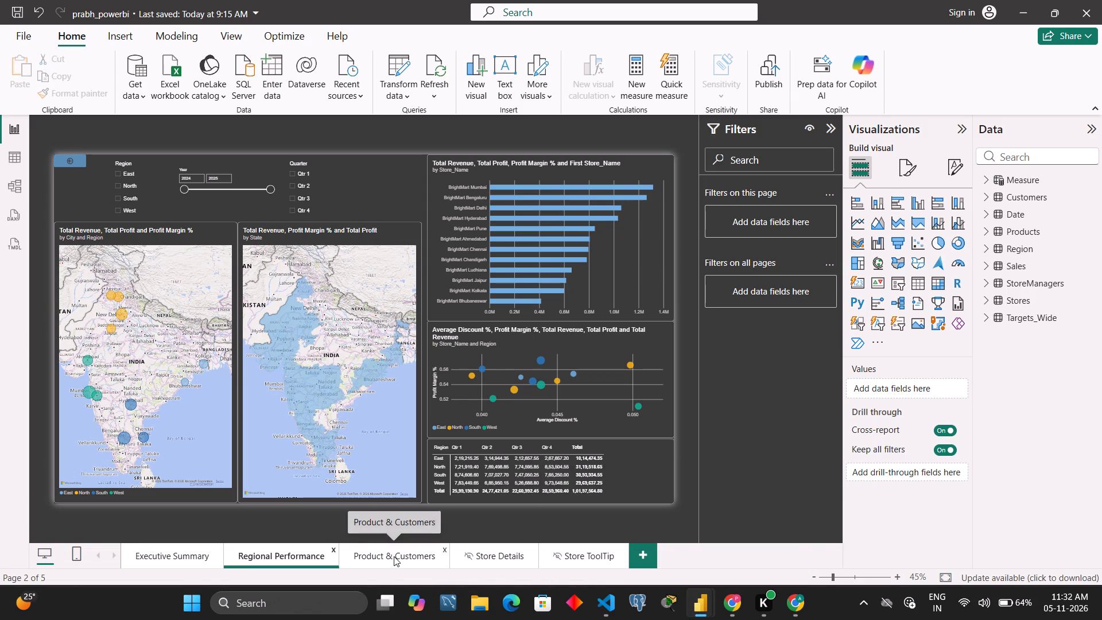
Open the Product & Customers report page to review its category, segment and product visuals.
{"action": "left_click", "coordinate": [394, 556]}
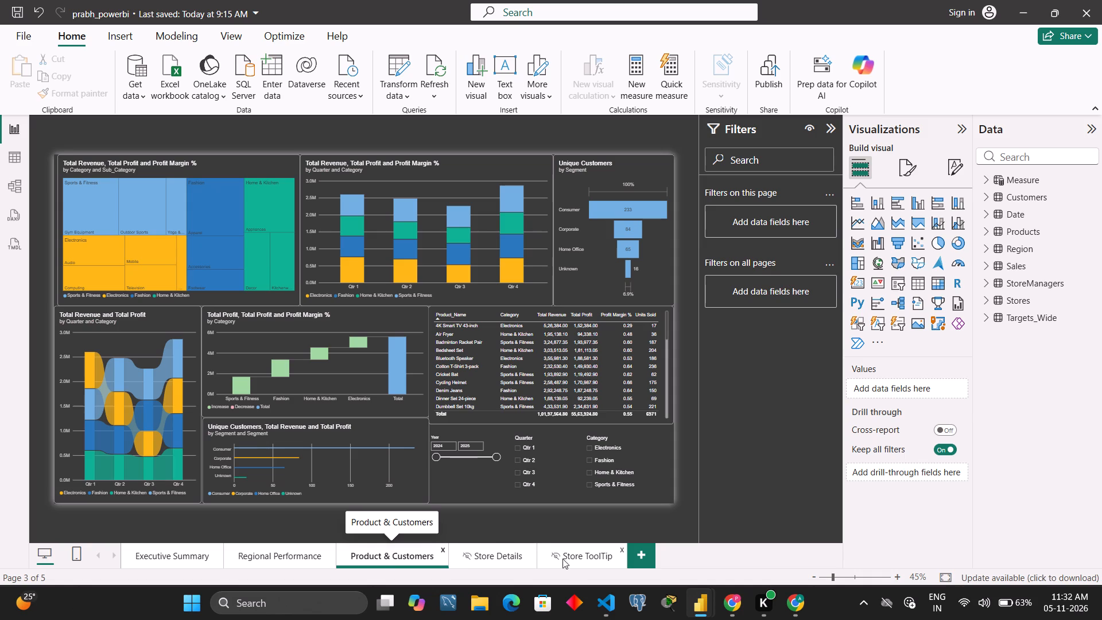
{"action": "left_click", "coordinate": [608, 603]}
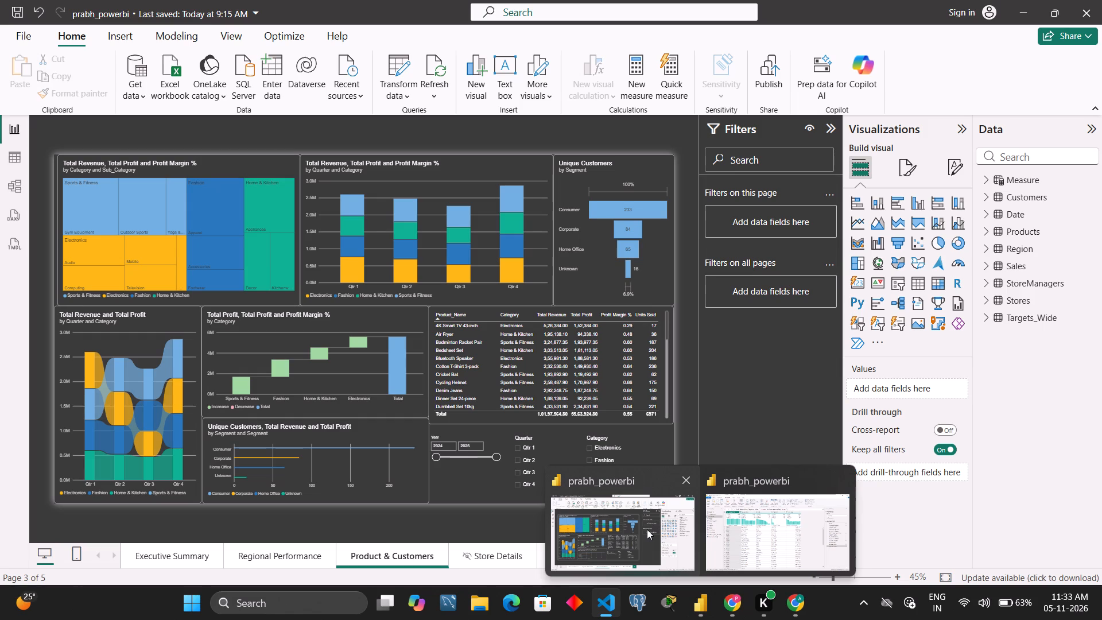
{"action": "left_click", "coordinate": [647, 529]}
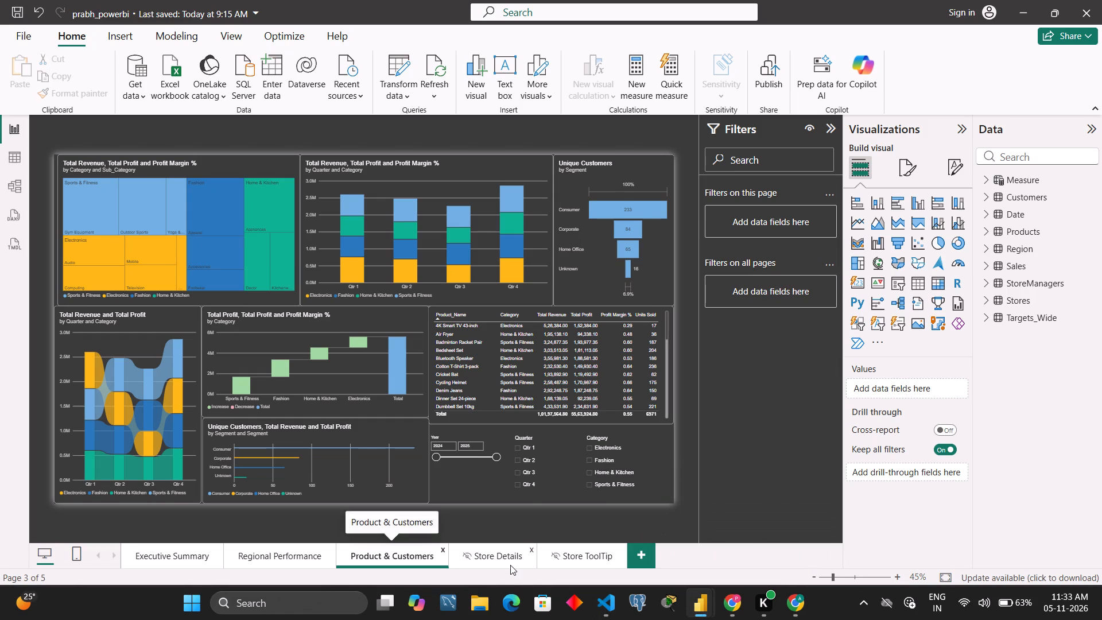
Open the Store Details report page to review its cards, product table and monthly trend chart.
{"action": "left_click", "coordinate": [510, 564]}
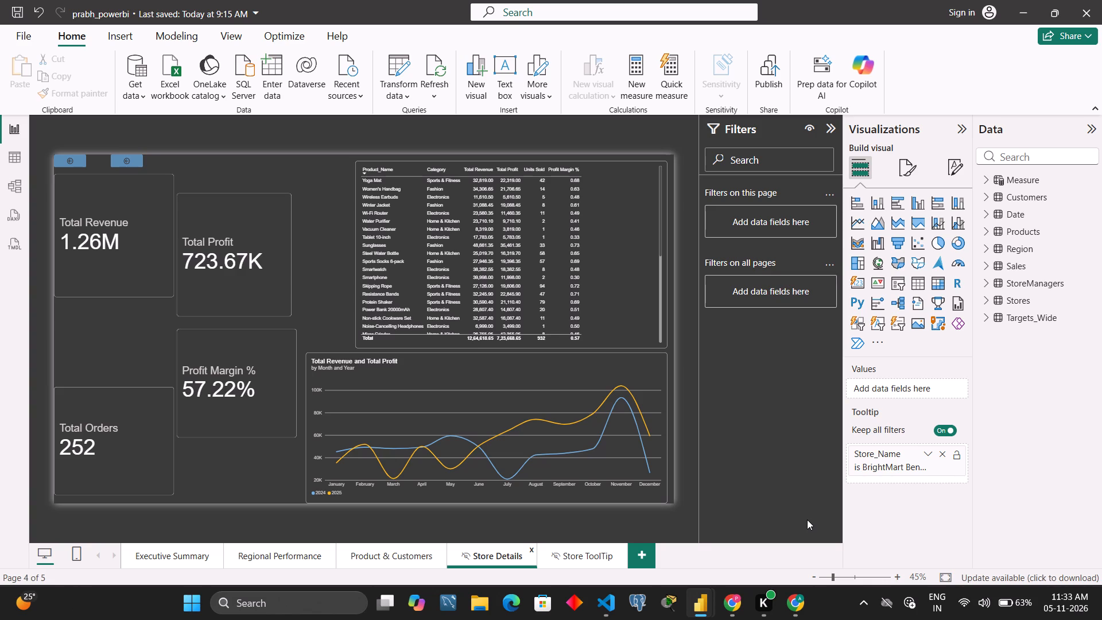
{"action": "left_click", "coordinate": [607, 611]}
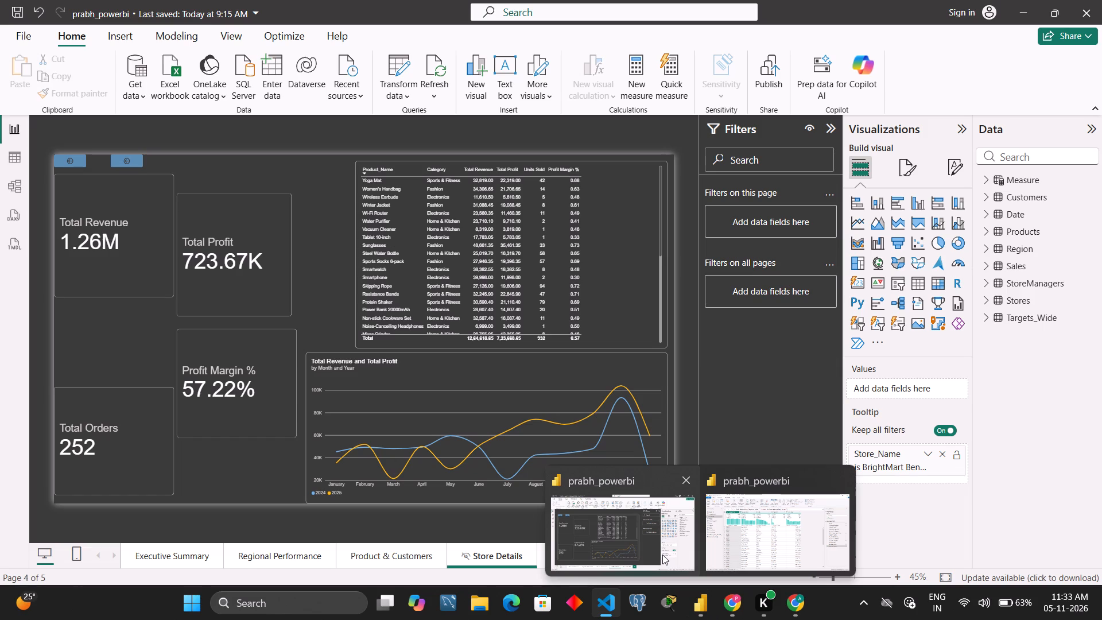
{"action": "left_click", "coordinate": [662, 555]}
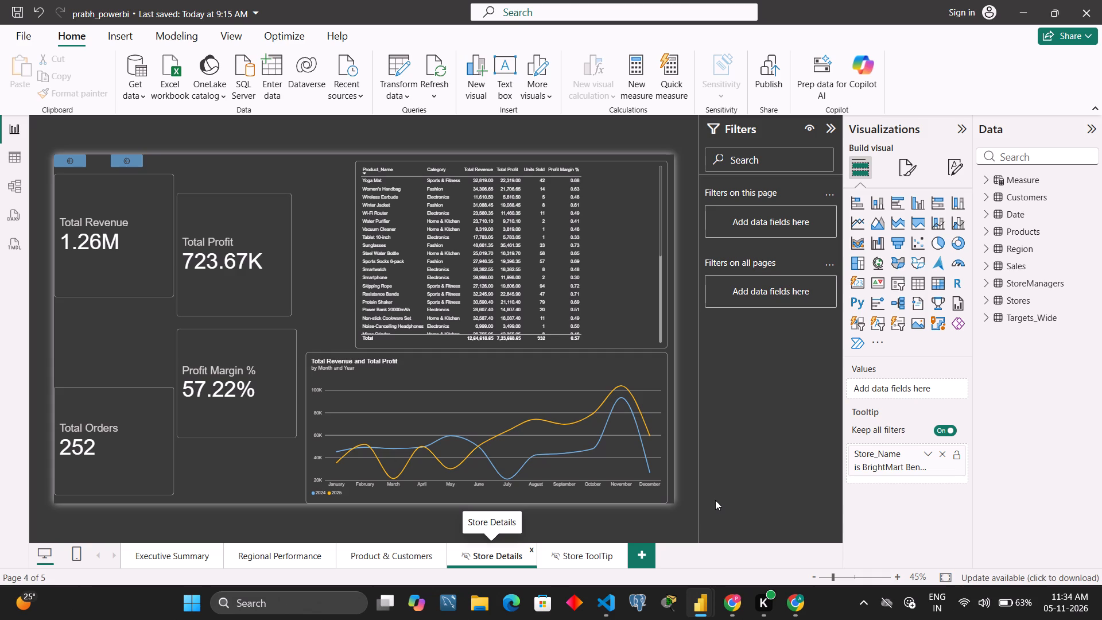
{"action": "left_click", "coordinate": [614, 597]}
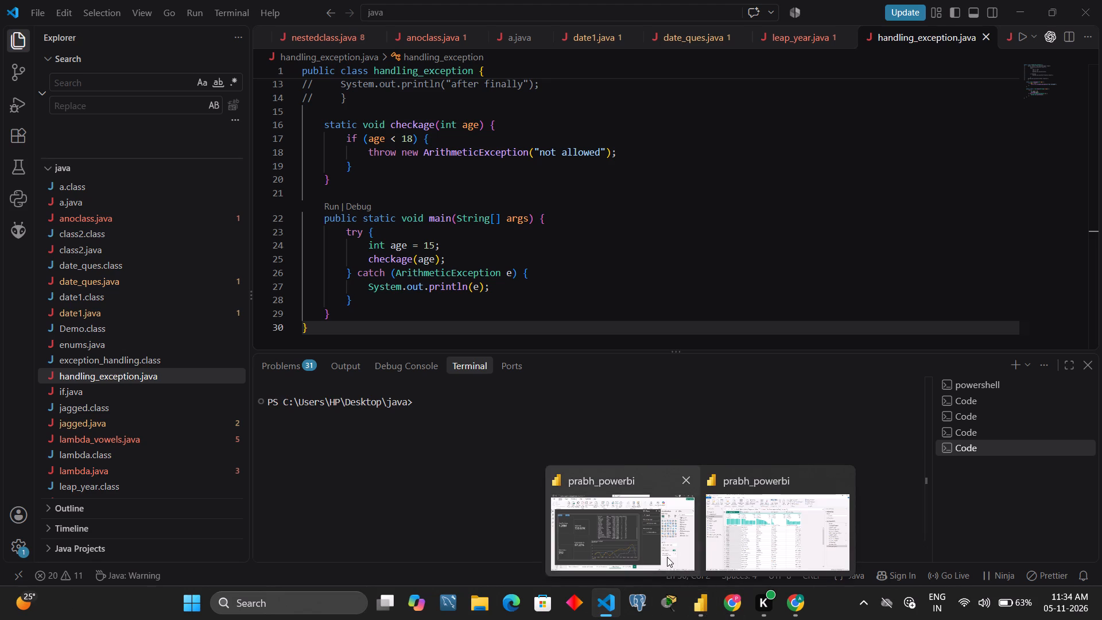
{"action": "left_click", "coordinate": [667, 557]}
Open the Store ToolTip report page to review its cards and its quarter, category and year slicers.
{"action": "left_click", "coordinate": [580, 551]}
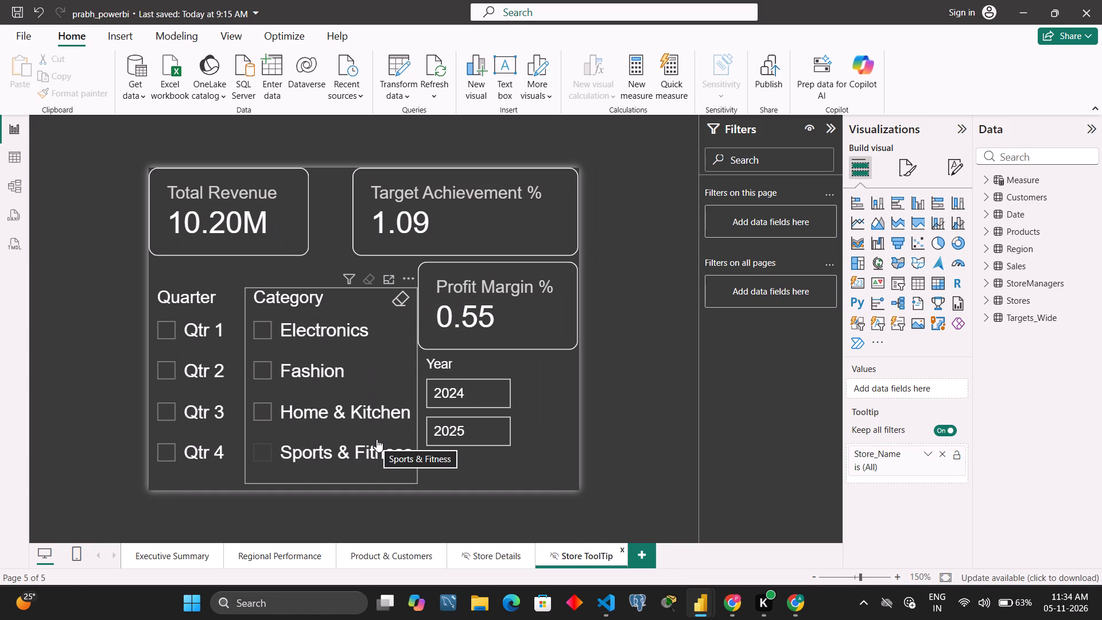
Switch from the Power BI report to the Chrome window with the ChatGPT conversation on Power BI cleaning steps.
{"action": "left_click", "coordinate": [612, 615]}
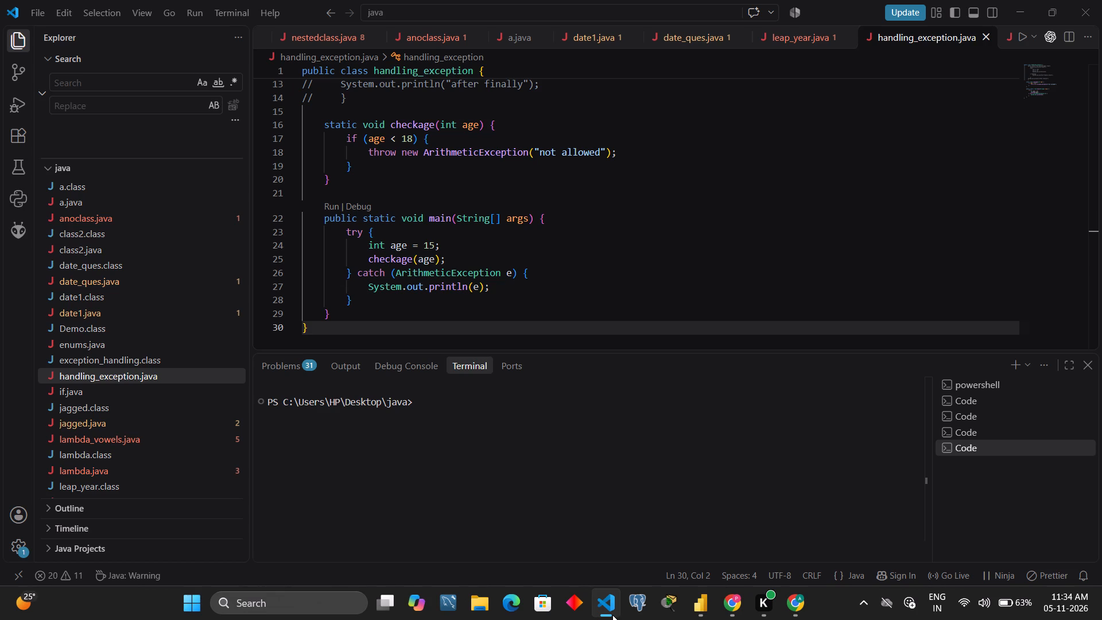
{"action": "left_click", "coordinate": [725, 610]}
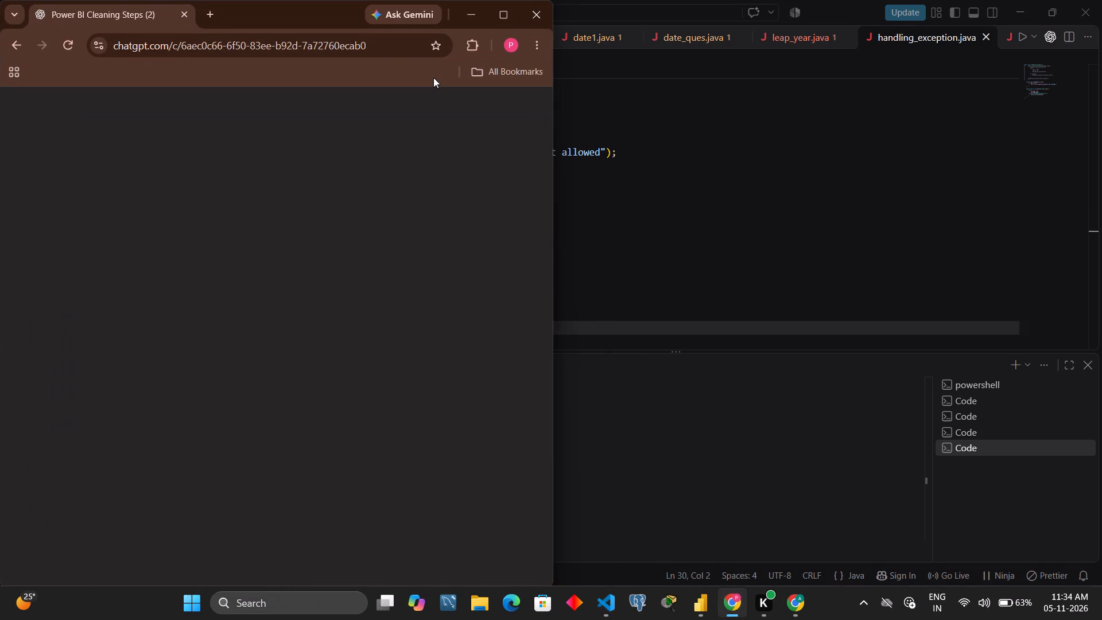
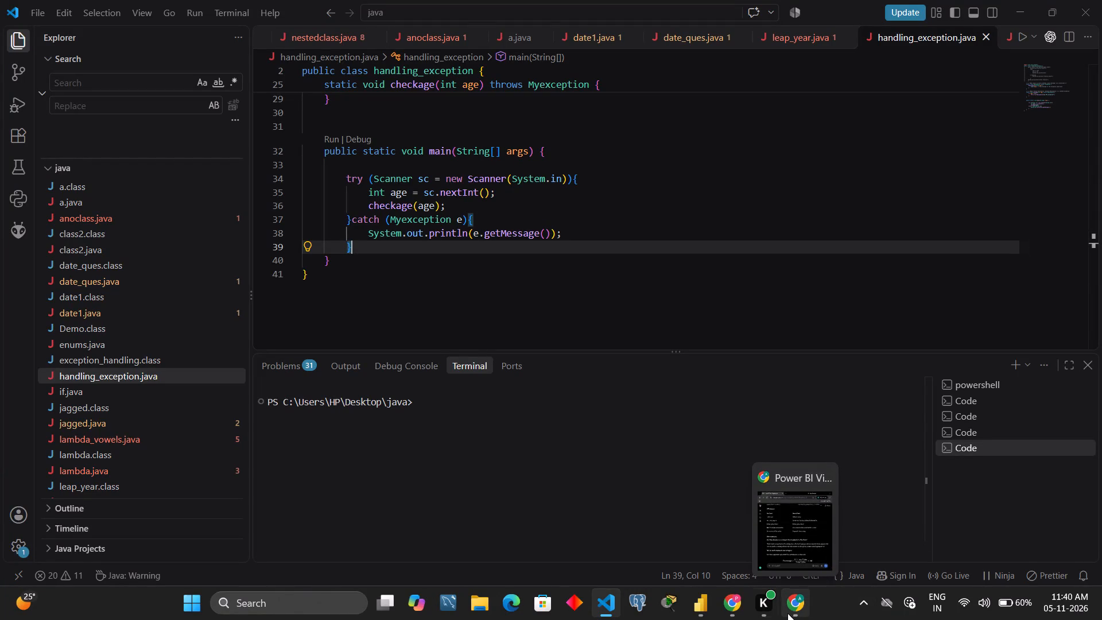
Switch to the prabh_powerbi report in Power BI Desktop and open its Executive Summary page.
{"action": "left_click", "coordinate": [709, 609]}
{"action": "left_click", "coordinate": [636, 543]}
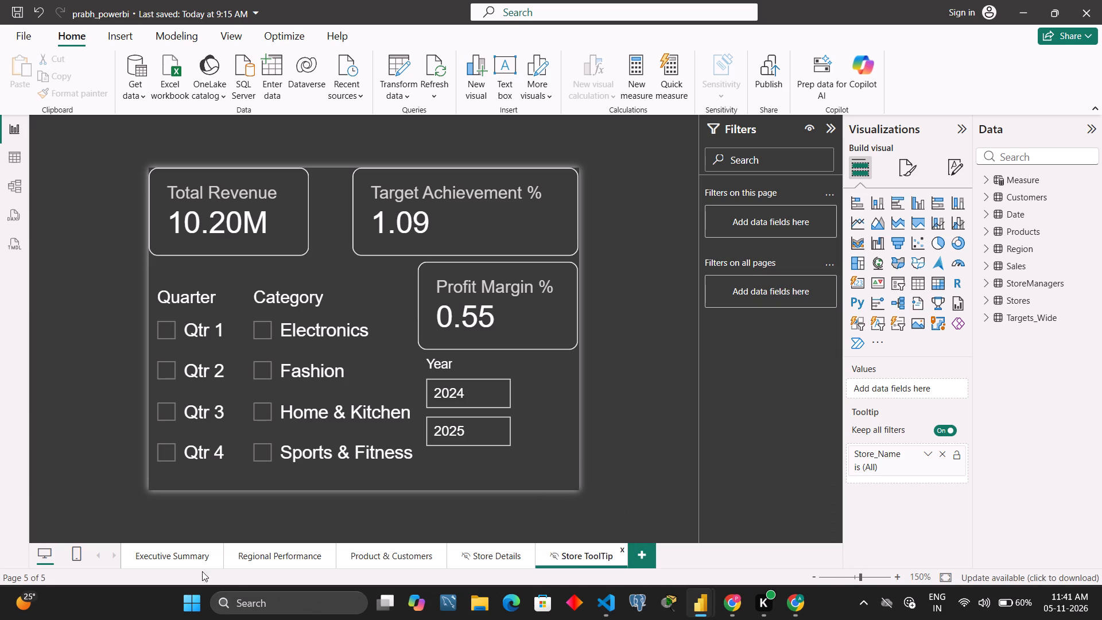
{"action": "left_click", "coordinate": [177, 542]}
{"action": "left_click", "coordinate": [177, 549]}
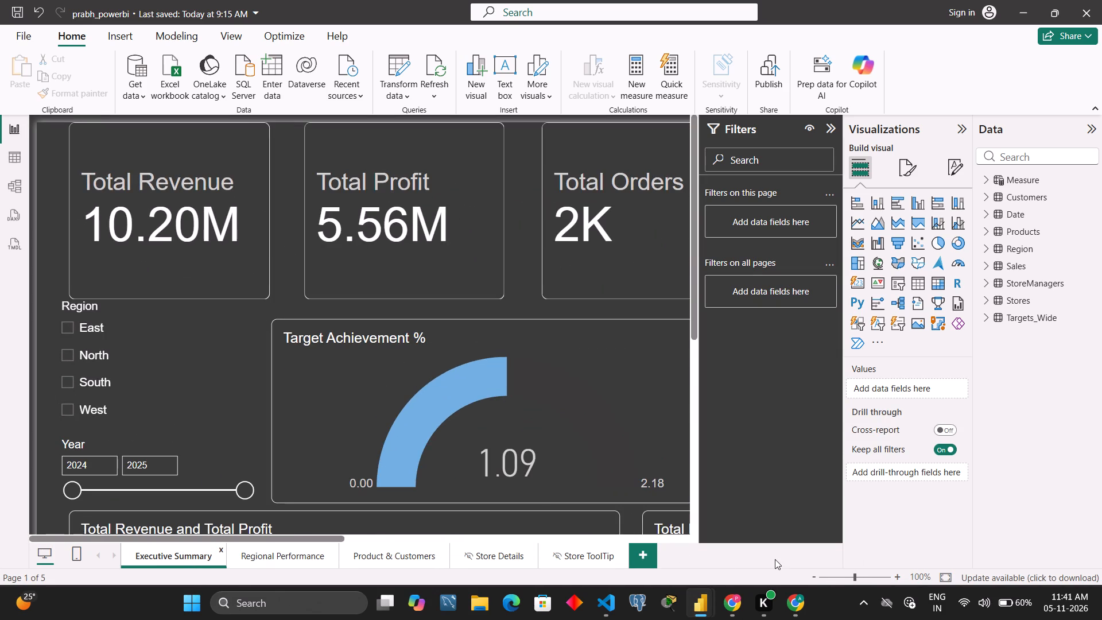
Inspect the Total Revenue by Category donut chart and the Total Revenue by Segment treemap on the Executive Summary page.
{"action": "left_click_drag", "start_coordinate": [853, 578], "coordinate": [834, 579]}
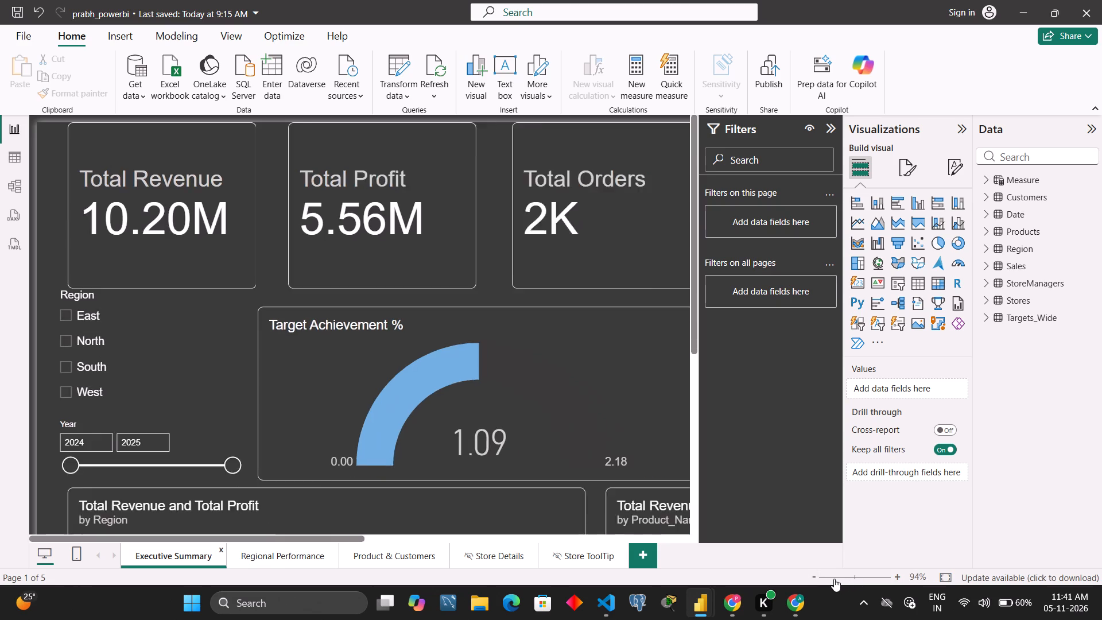
{"action": "left_click_drag", "start_coordinate": [834, 579], "coordinate": [833, 578]}
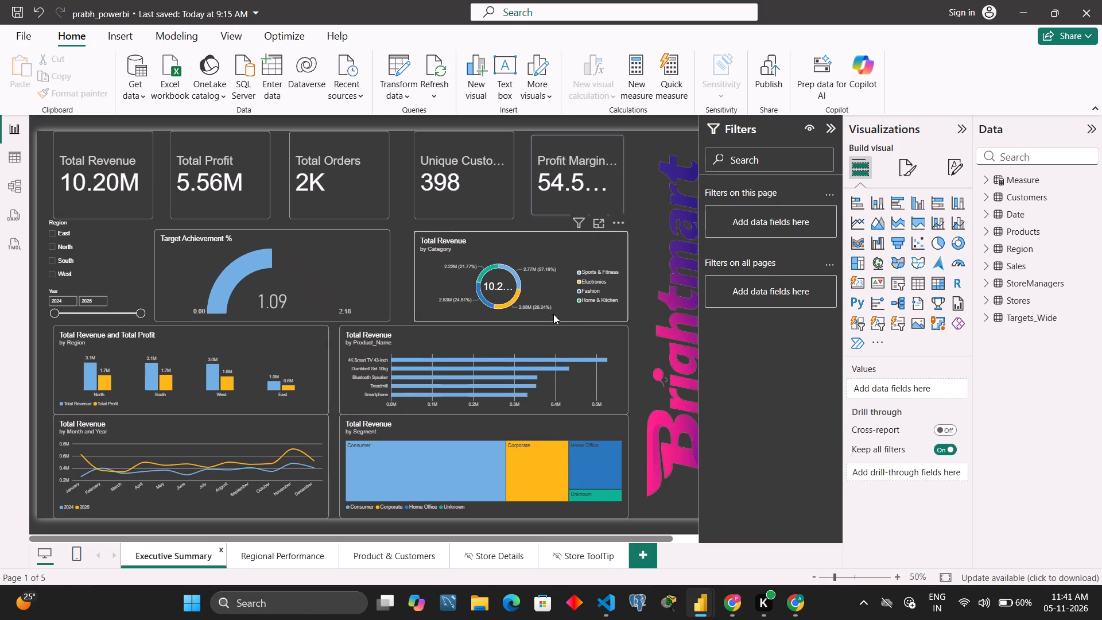
{"action": "left_click", "coordinate": [557, 260]}
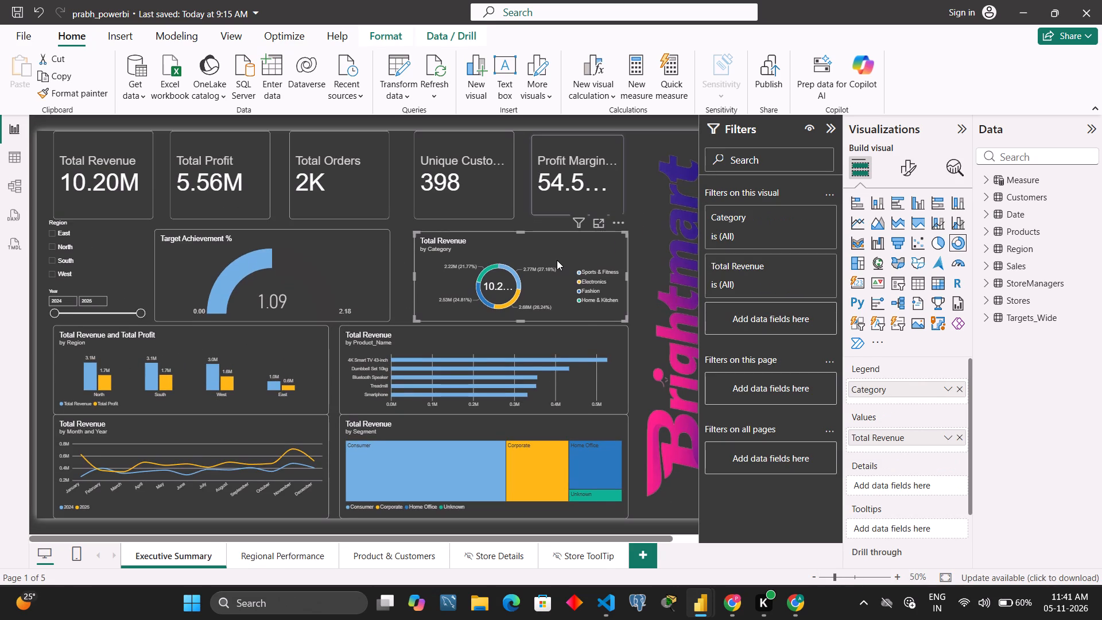
{"action": "left_click", "coordinate": [416, 431]}
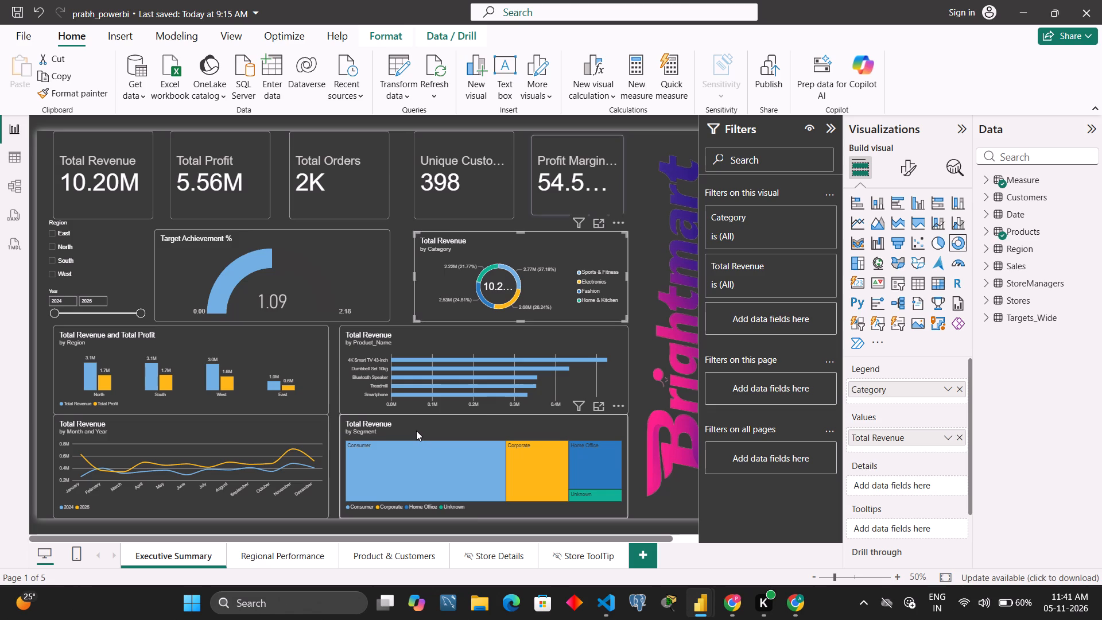
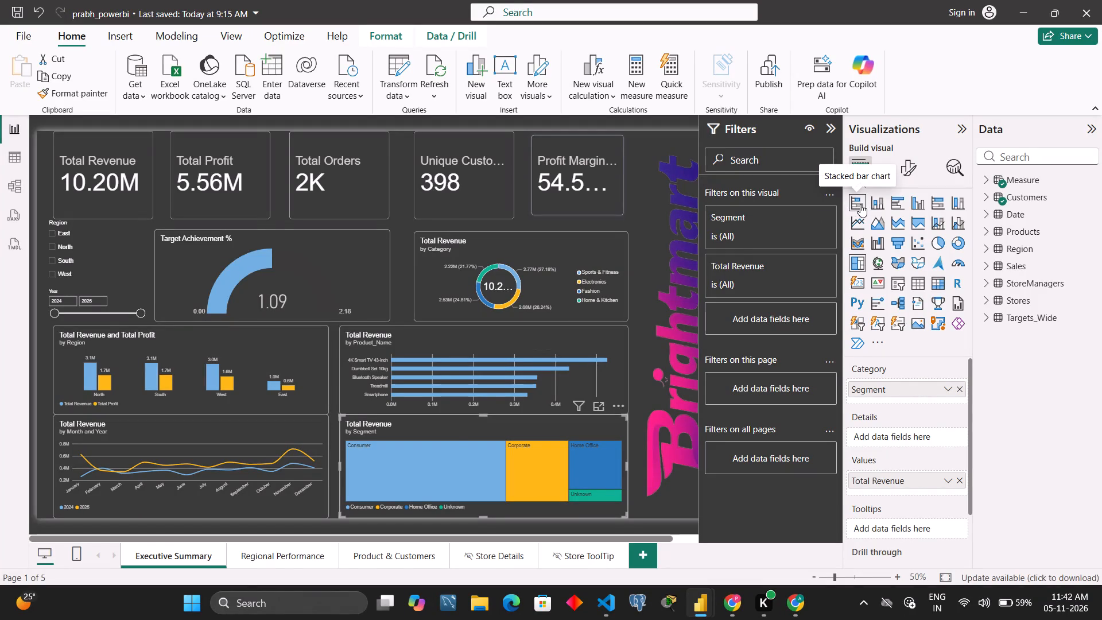
Open the Regional Performance page and inspect the bar chart of revenue, profit and margin by Store_Name.
{"action": "left_click", "coordinate": [275, 561]}
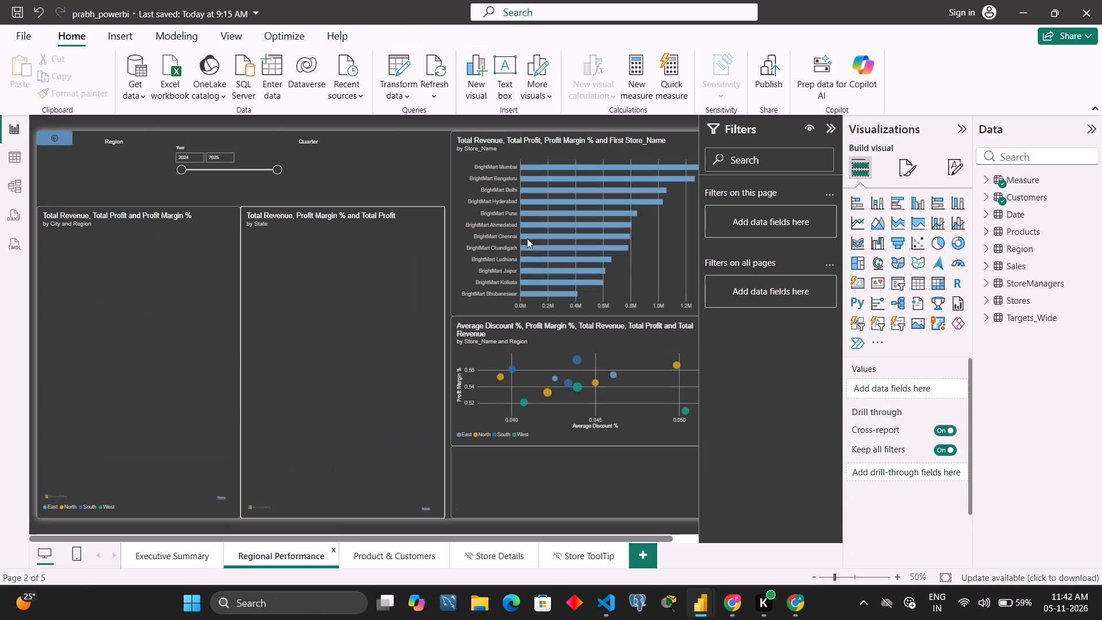
{"action": "left_click", "coordinate": [569, 156]}
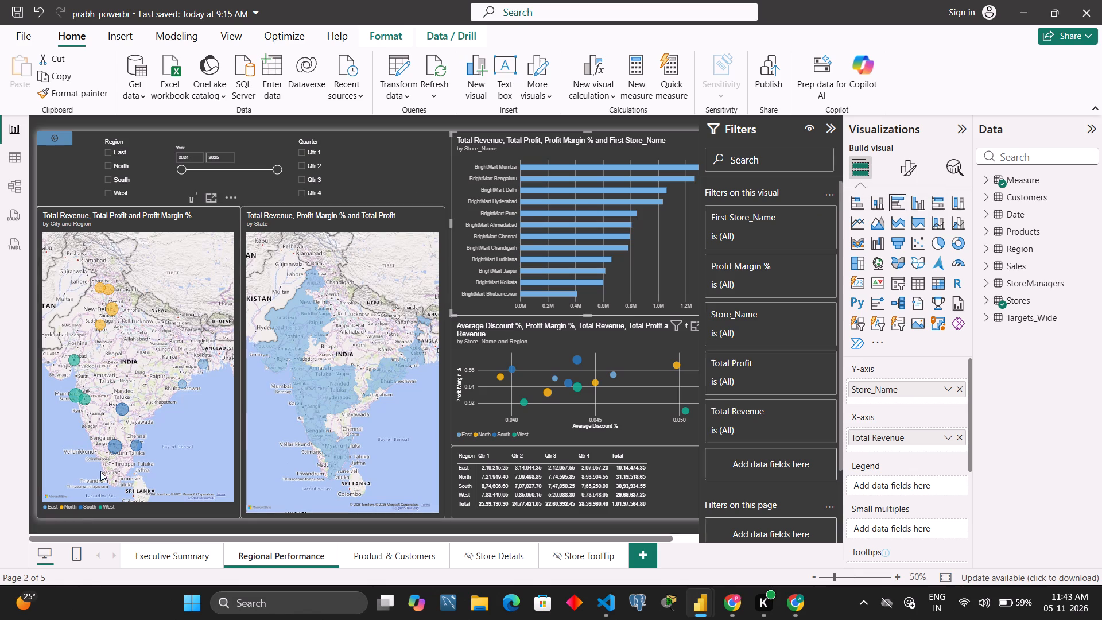
Return to the Executive Summary page and compare the Total Revenue and Total Profit by Region chart with the Total Revenue by Product_Name chart.
{"action": "left_click", "coordinate": [152, 564]}
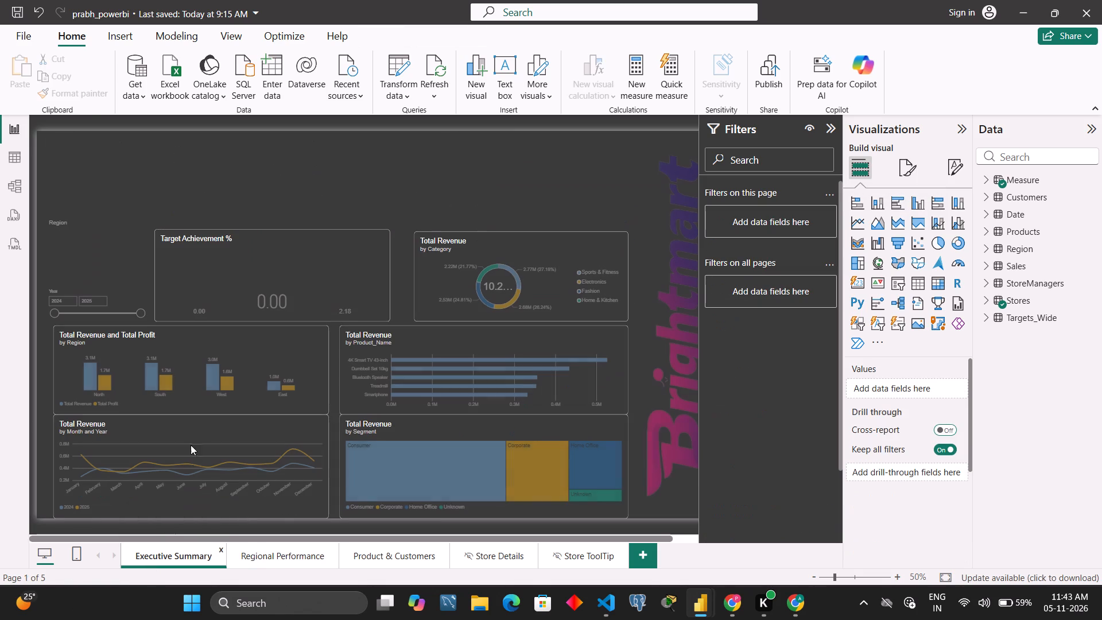
{"action": "left_click", "coordinate": [258, 340]}
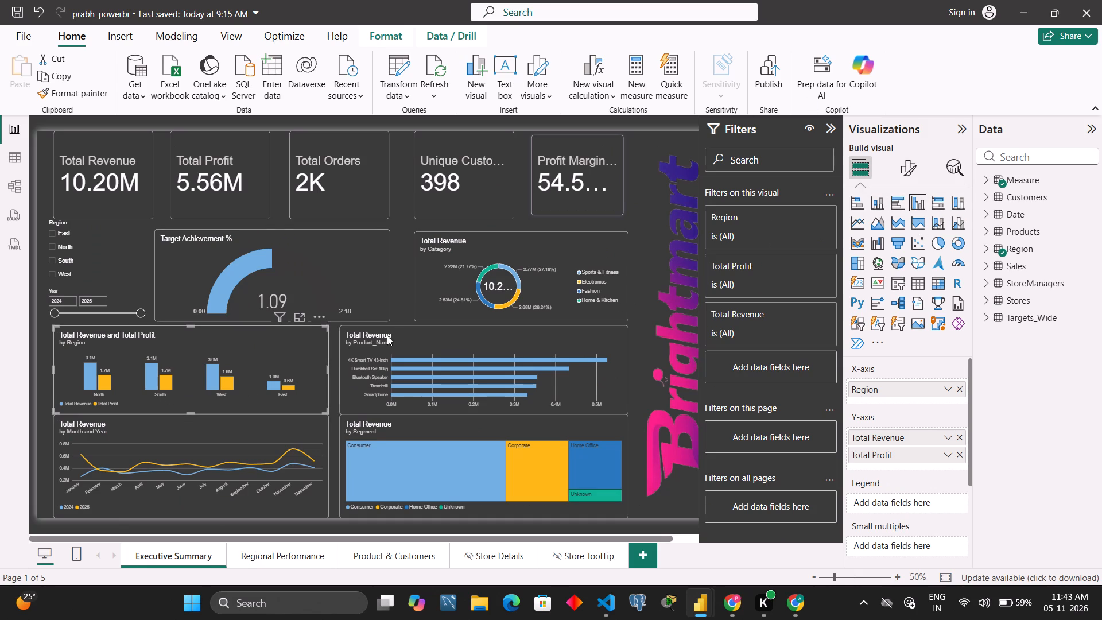
{"action": "left_click", "coordinate": [458, 337]}
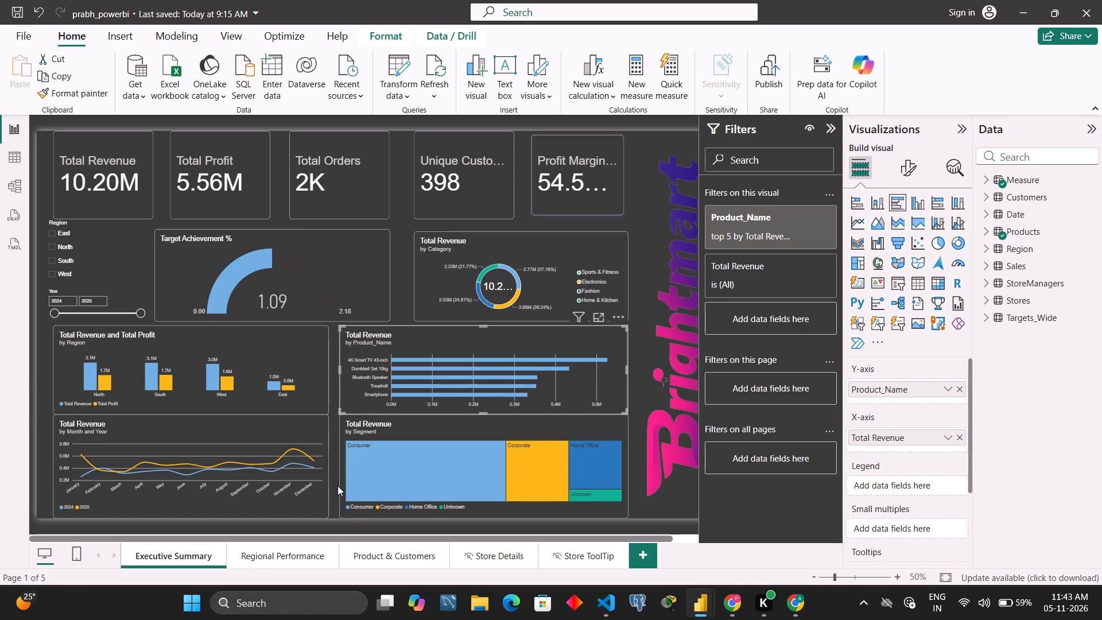
{"action": "left_click", "coordinate": [277, 560]}
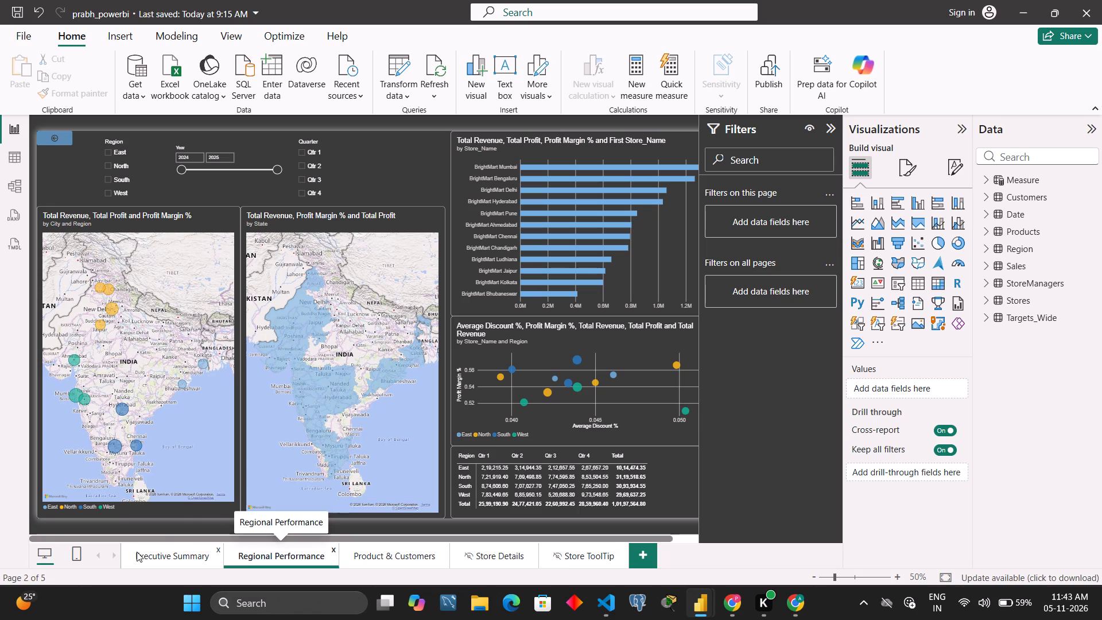
{"action": "left_click", "coordinate": [157, 557]}
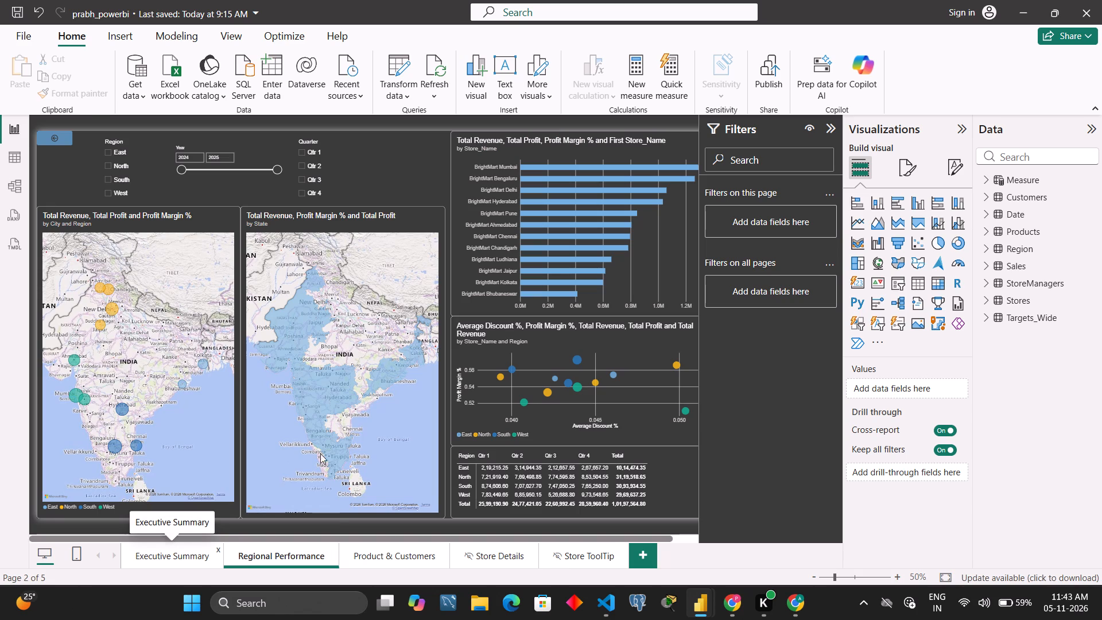
{"action": "left_click", "coordinate": [247, 350]}
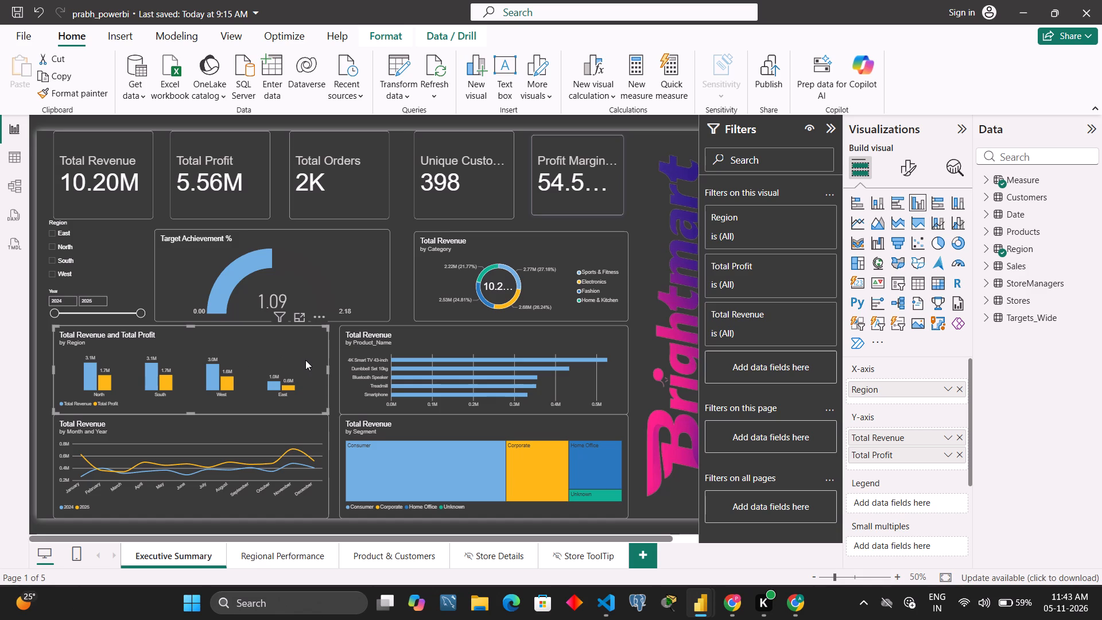
{"action": "left_click", "coordinate": [487, 343]}
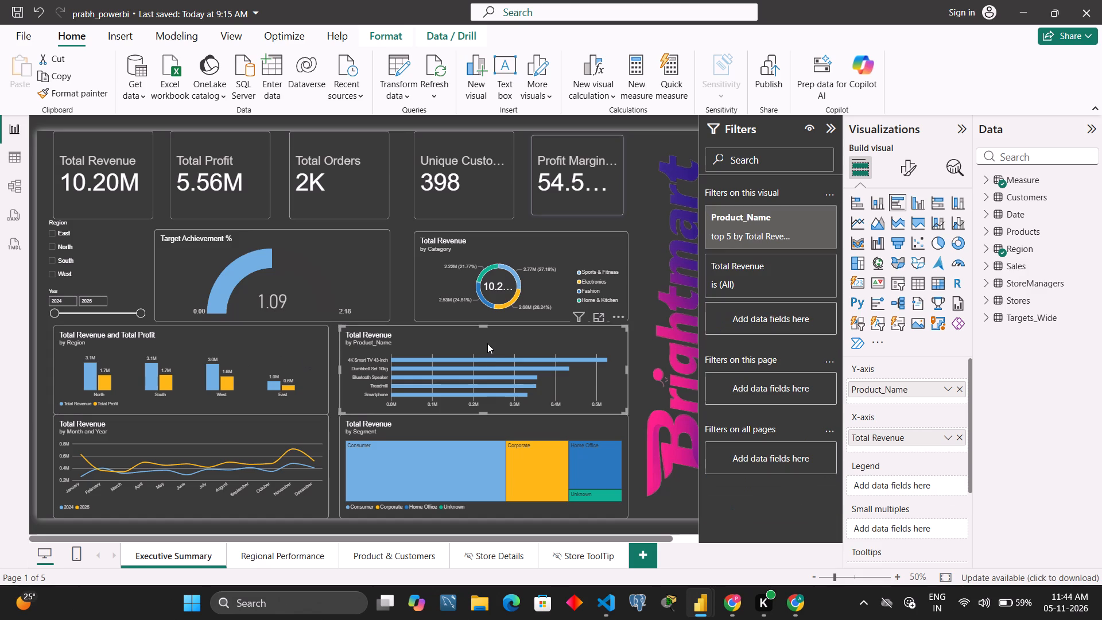
{"action": "left_click", "coordinate": [544, 352]}
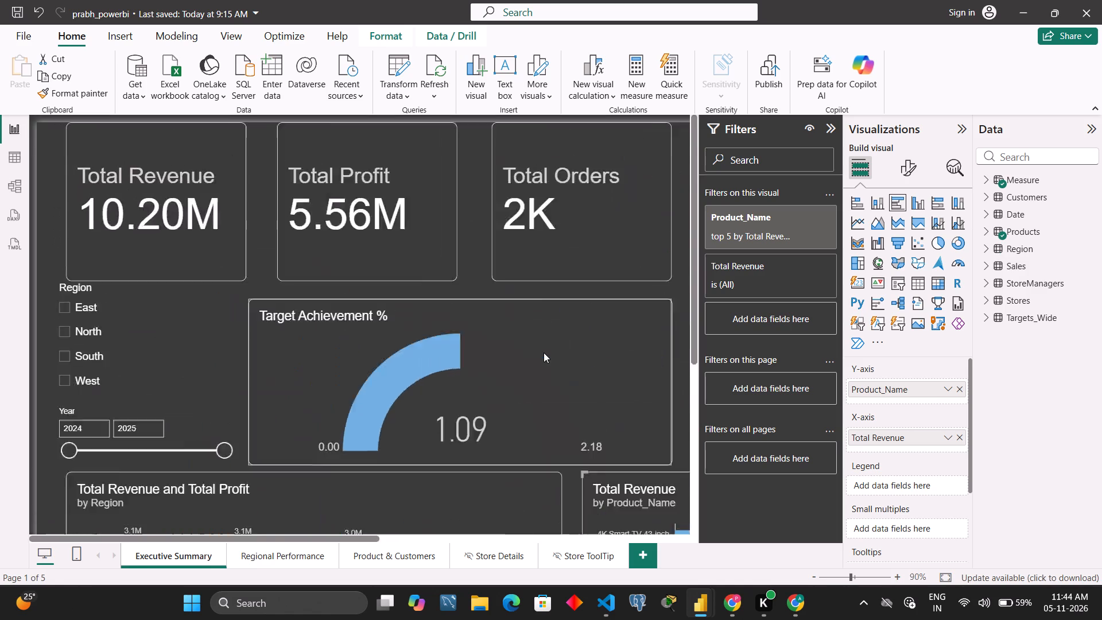
{"action": "scroll", "coordinate": [544, 352], "scroll_direction": "left", "scroll_amount": 10}
{"action": "scroll", "coordinate": [544, 352], "scroll_direction": "down", "scroll_amount": 3}
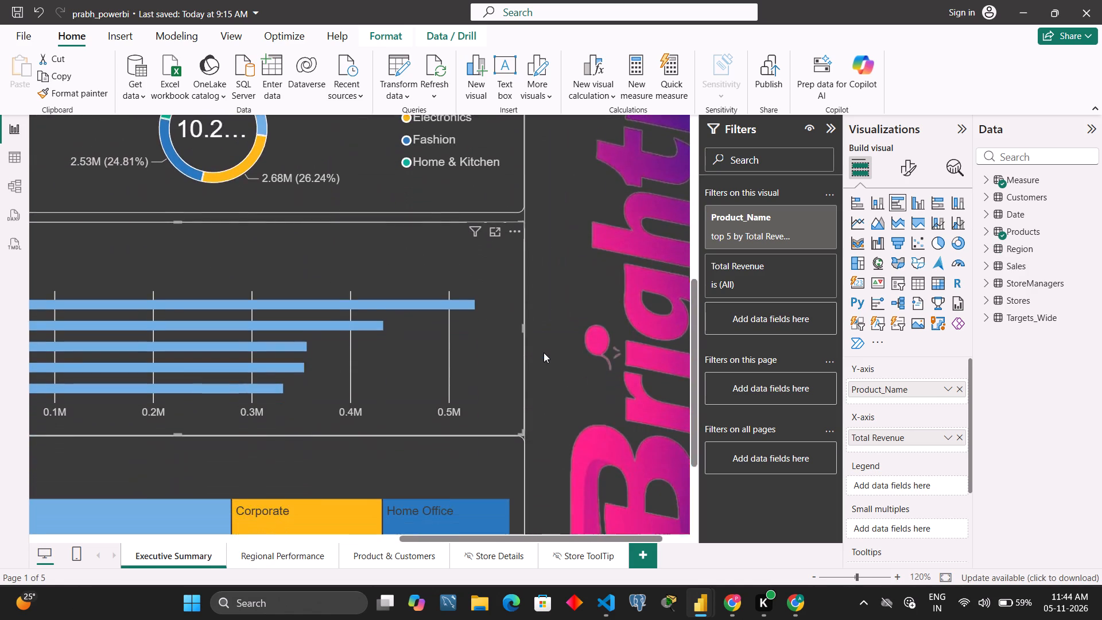
{"action": "scroll", "coordinate": [544, 352], "scroll_direction": "down", "scroll_amount": 3}
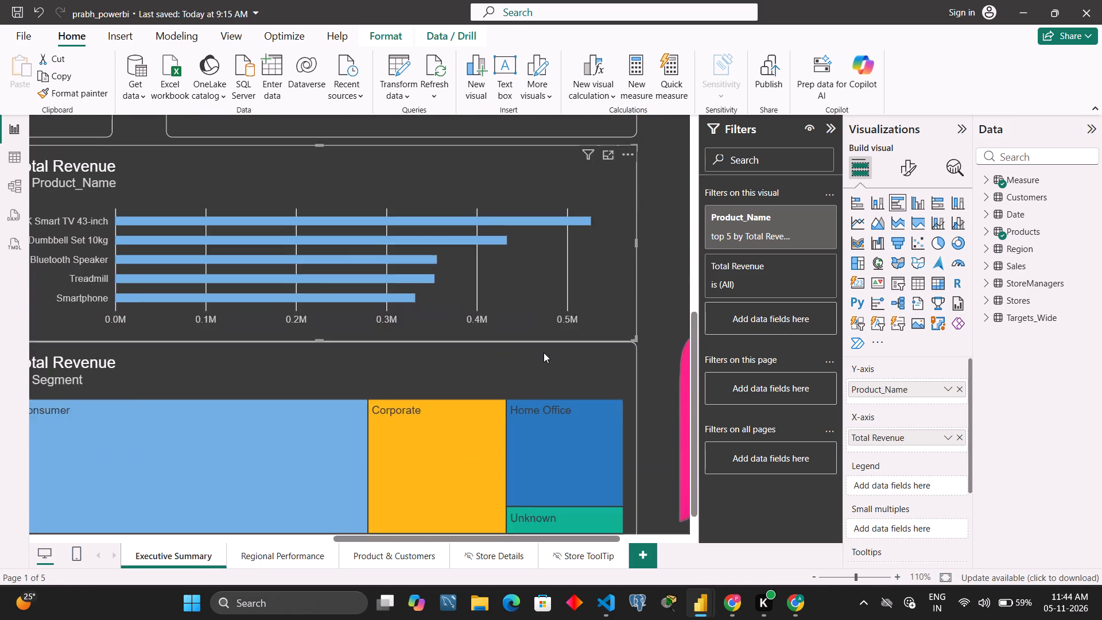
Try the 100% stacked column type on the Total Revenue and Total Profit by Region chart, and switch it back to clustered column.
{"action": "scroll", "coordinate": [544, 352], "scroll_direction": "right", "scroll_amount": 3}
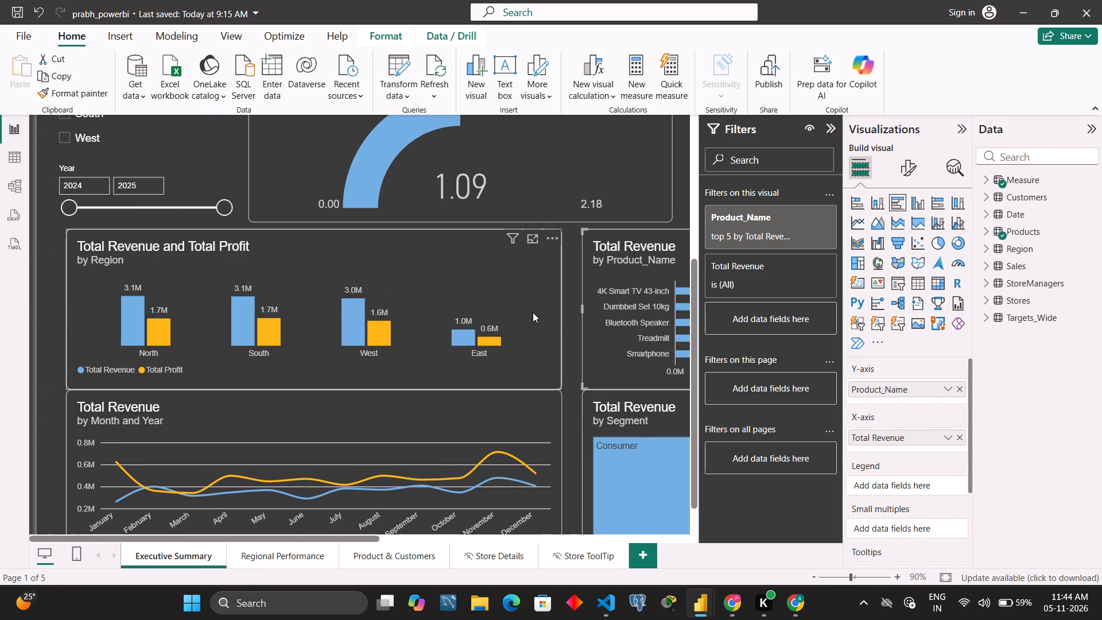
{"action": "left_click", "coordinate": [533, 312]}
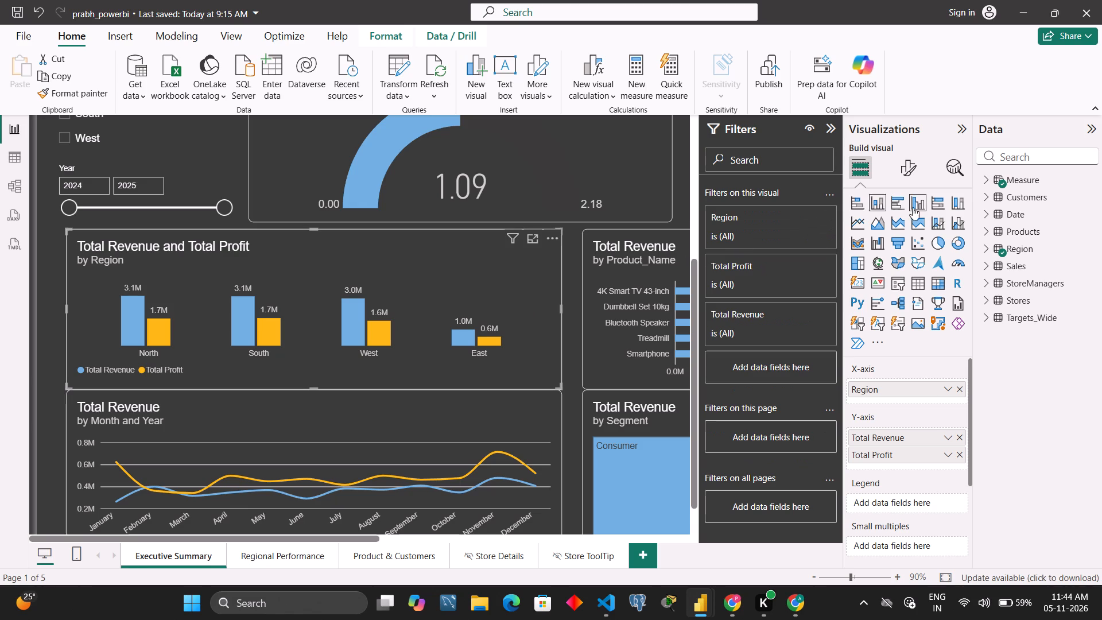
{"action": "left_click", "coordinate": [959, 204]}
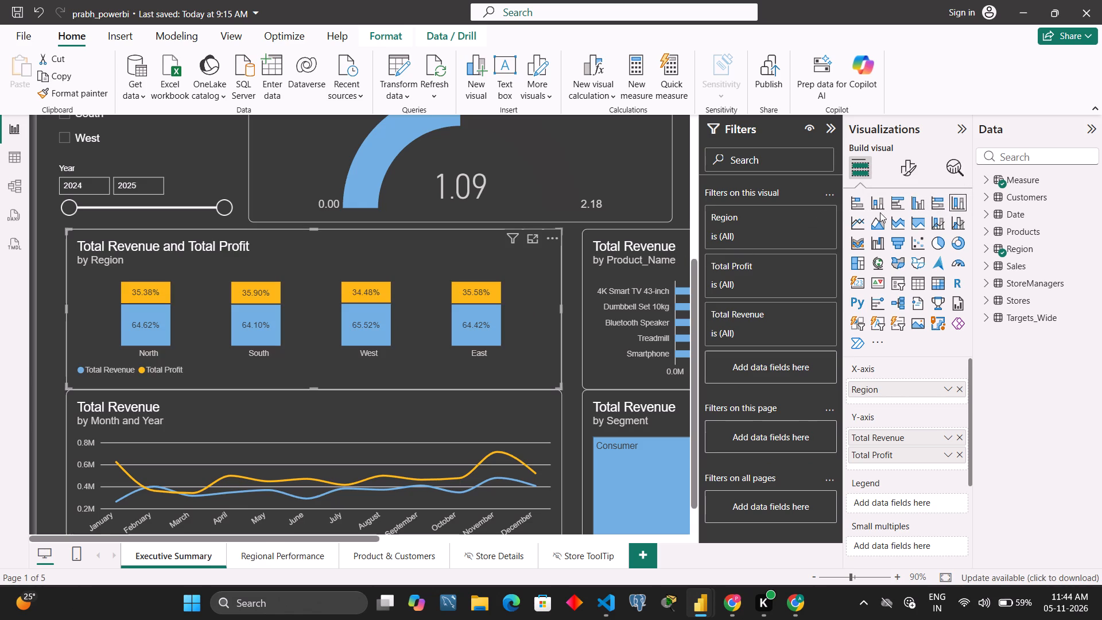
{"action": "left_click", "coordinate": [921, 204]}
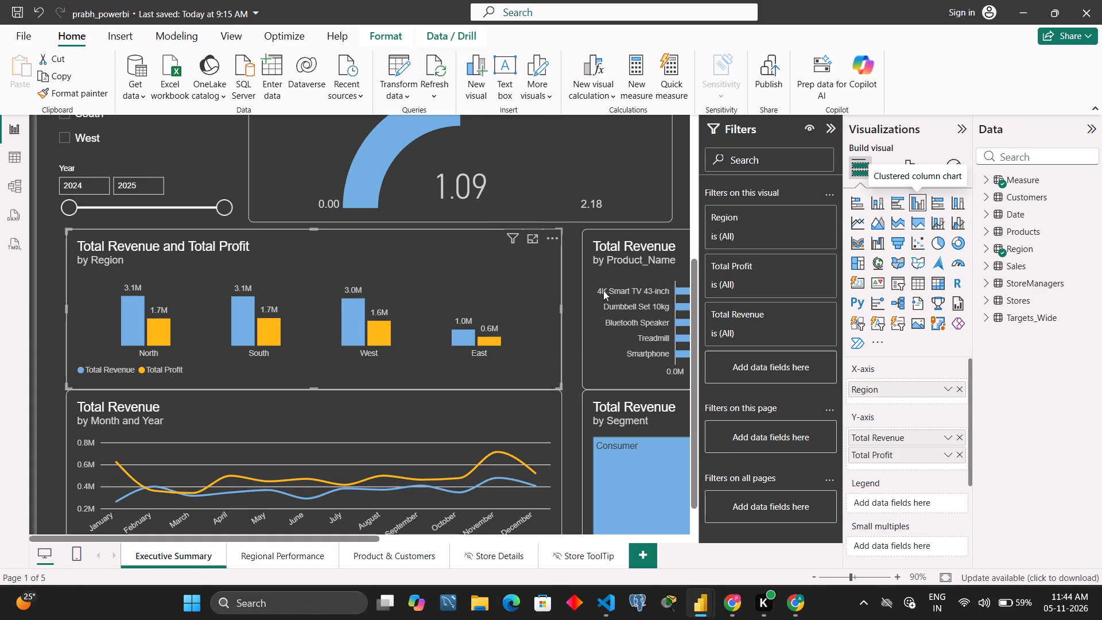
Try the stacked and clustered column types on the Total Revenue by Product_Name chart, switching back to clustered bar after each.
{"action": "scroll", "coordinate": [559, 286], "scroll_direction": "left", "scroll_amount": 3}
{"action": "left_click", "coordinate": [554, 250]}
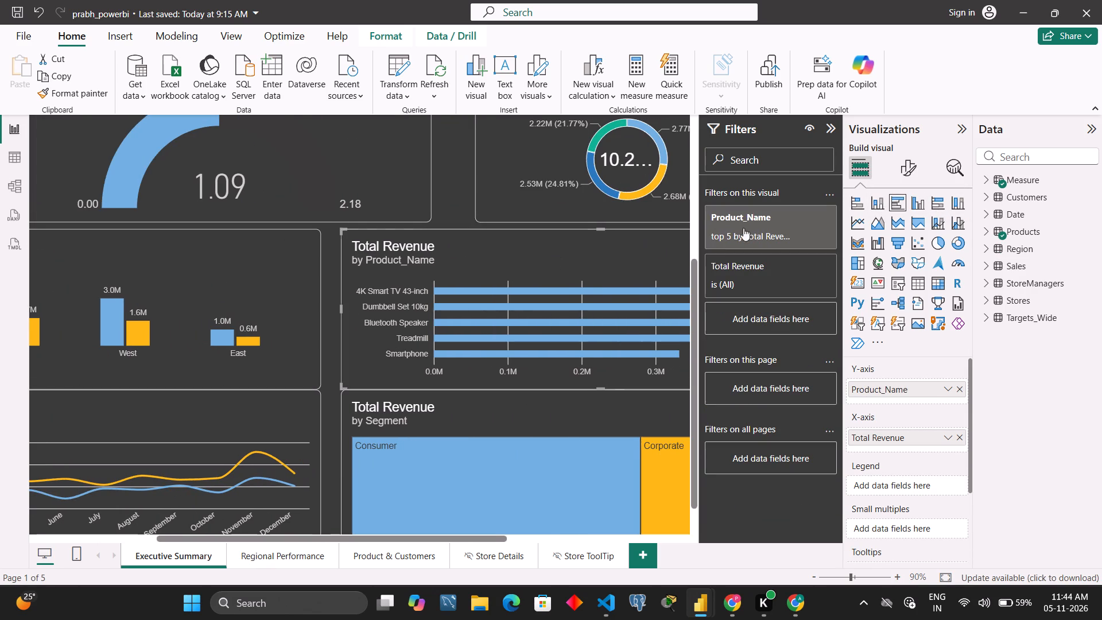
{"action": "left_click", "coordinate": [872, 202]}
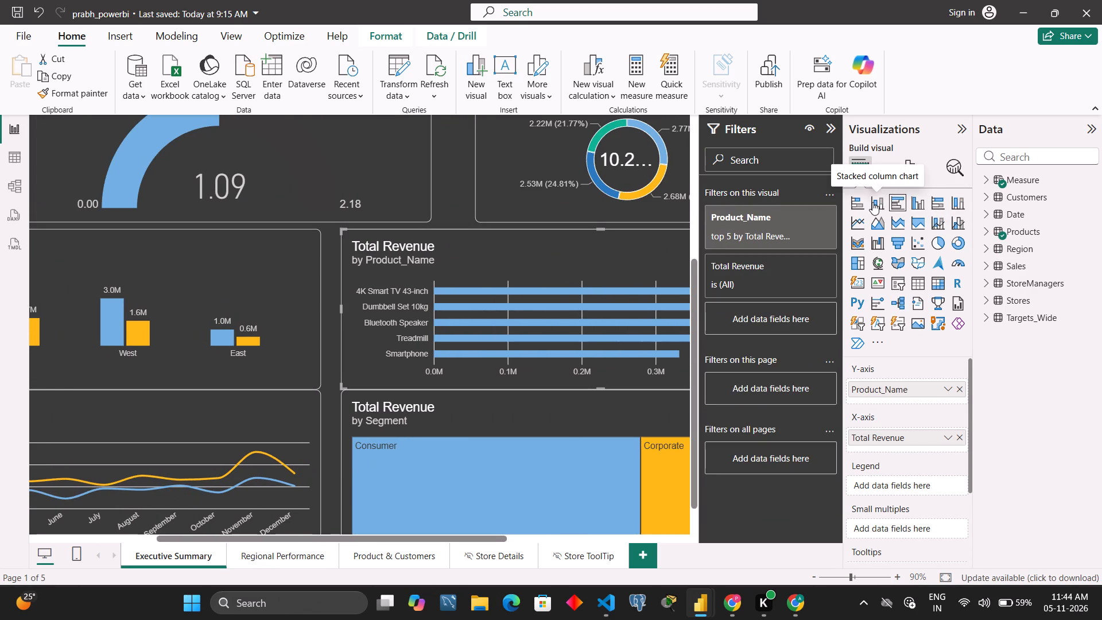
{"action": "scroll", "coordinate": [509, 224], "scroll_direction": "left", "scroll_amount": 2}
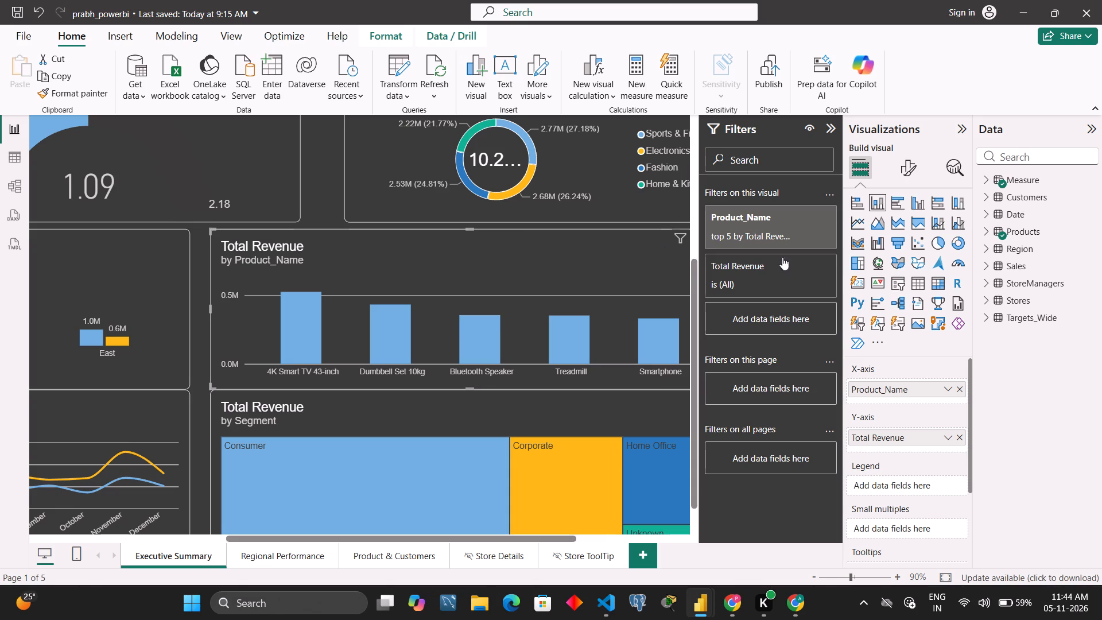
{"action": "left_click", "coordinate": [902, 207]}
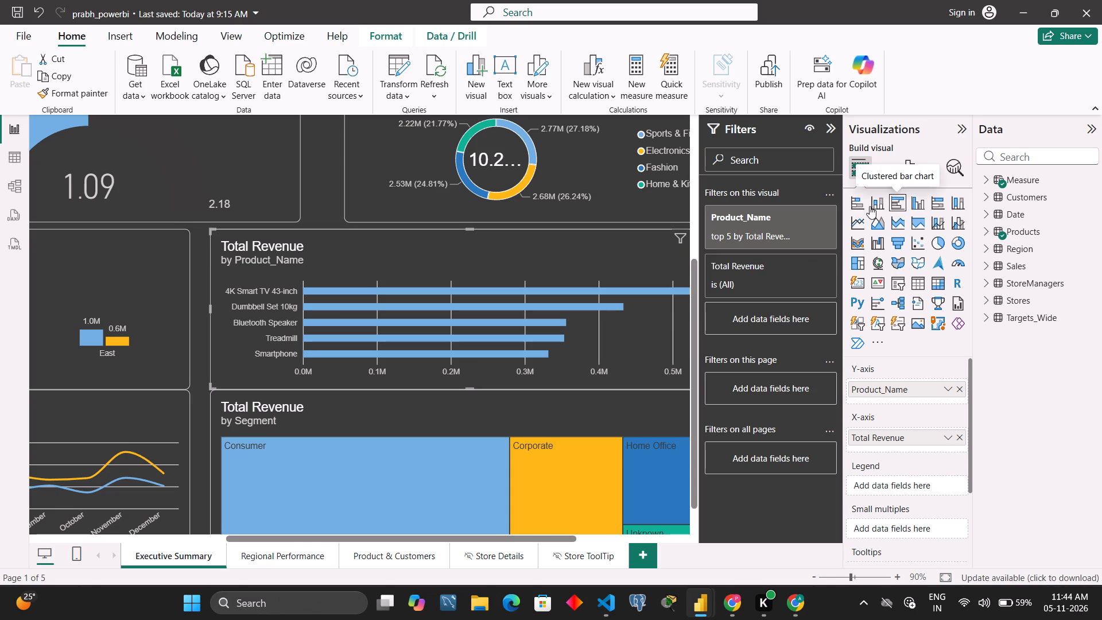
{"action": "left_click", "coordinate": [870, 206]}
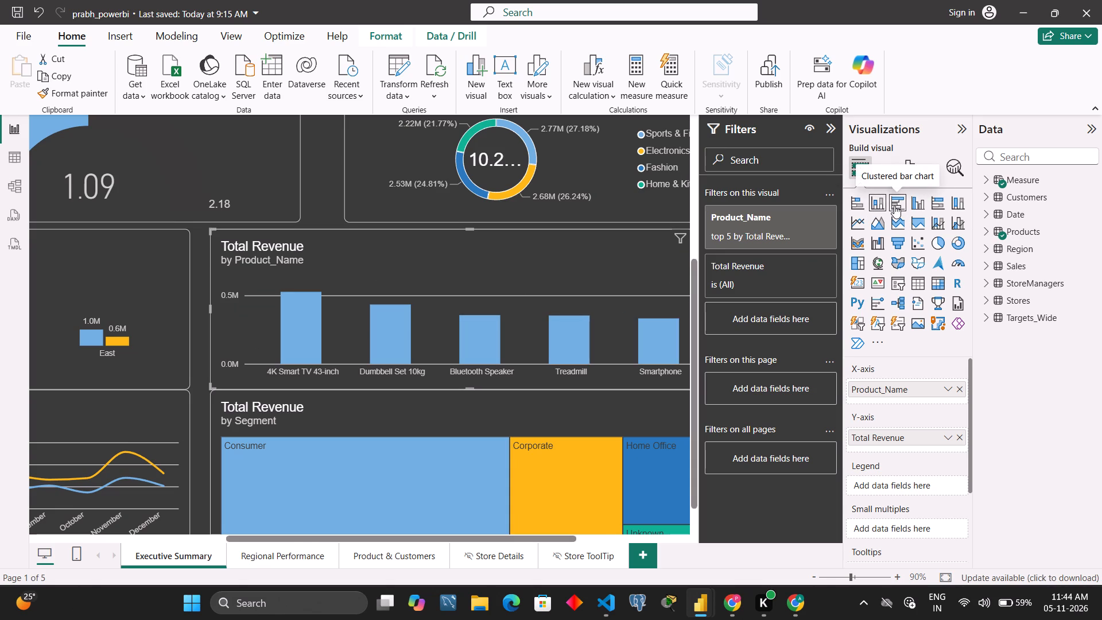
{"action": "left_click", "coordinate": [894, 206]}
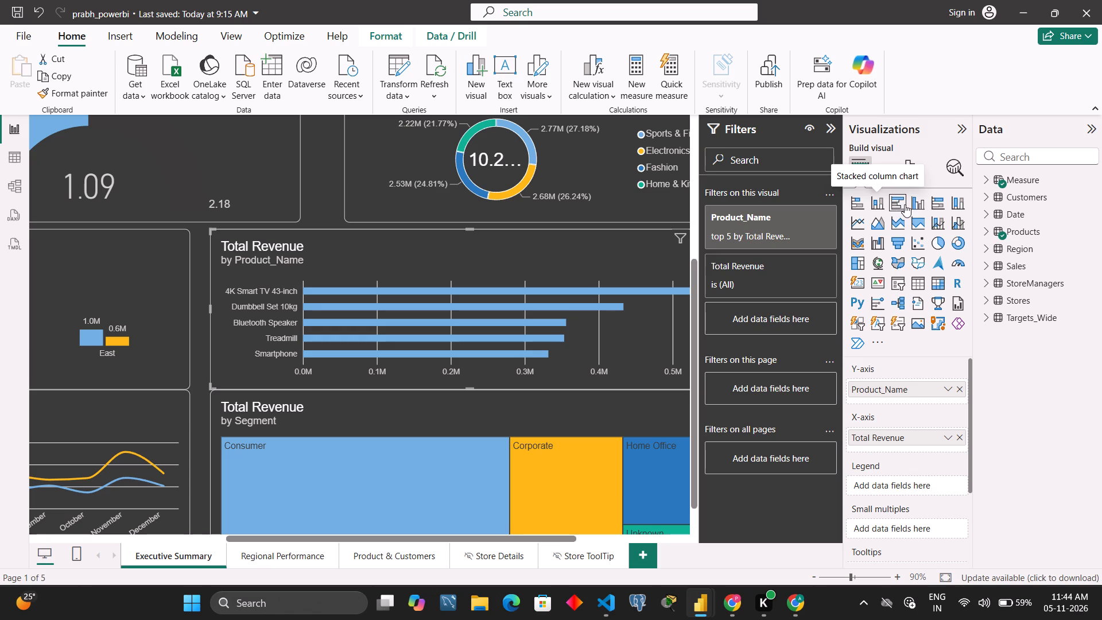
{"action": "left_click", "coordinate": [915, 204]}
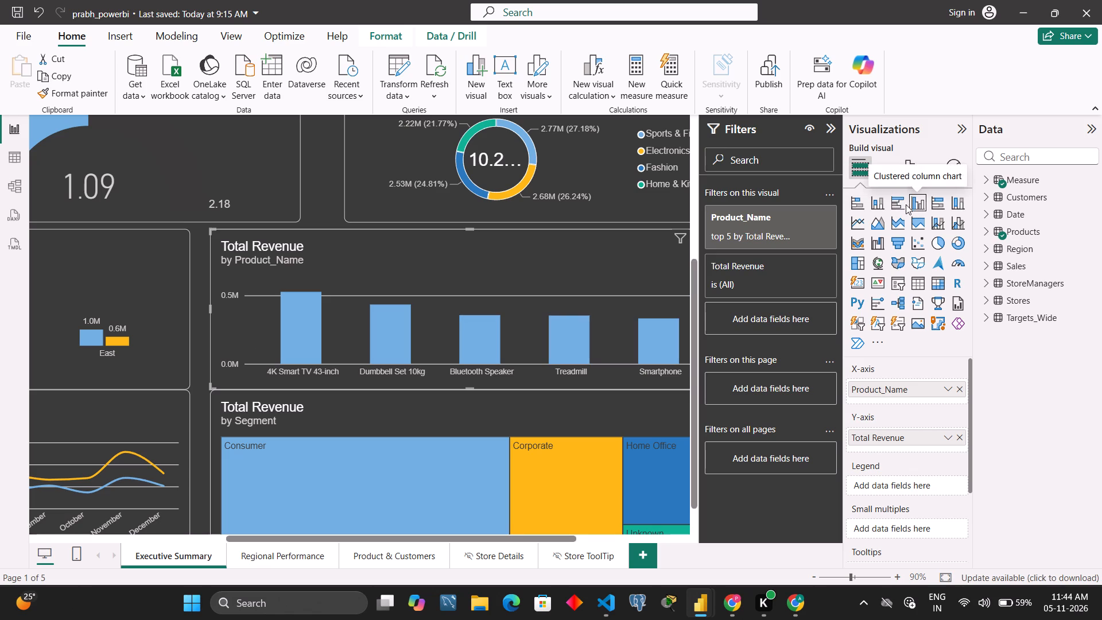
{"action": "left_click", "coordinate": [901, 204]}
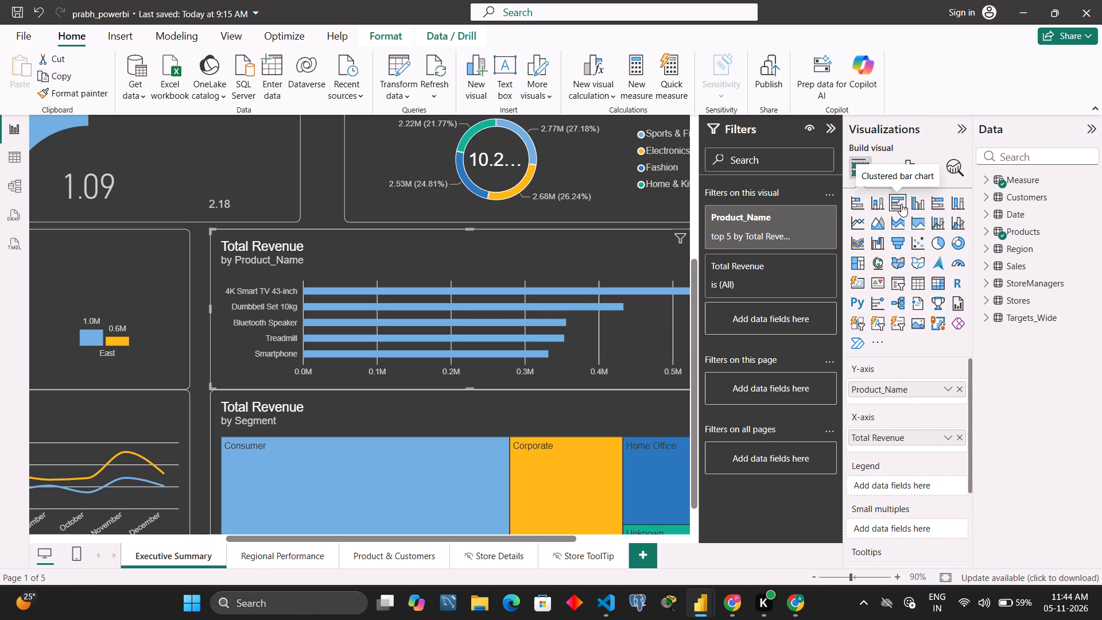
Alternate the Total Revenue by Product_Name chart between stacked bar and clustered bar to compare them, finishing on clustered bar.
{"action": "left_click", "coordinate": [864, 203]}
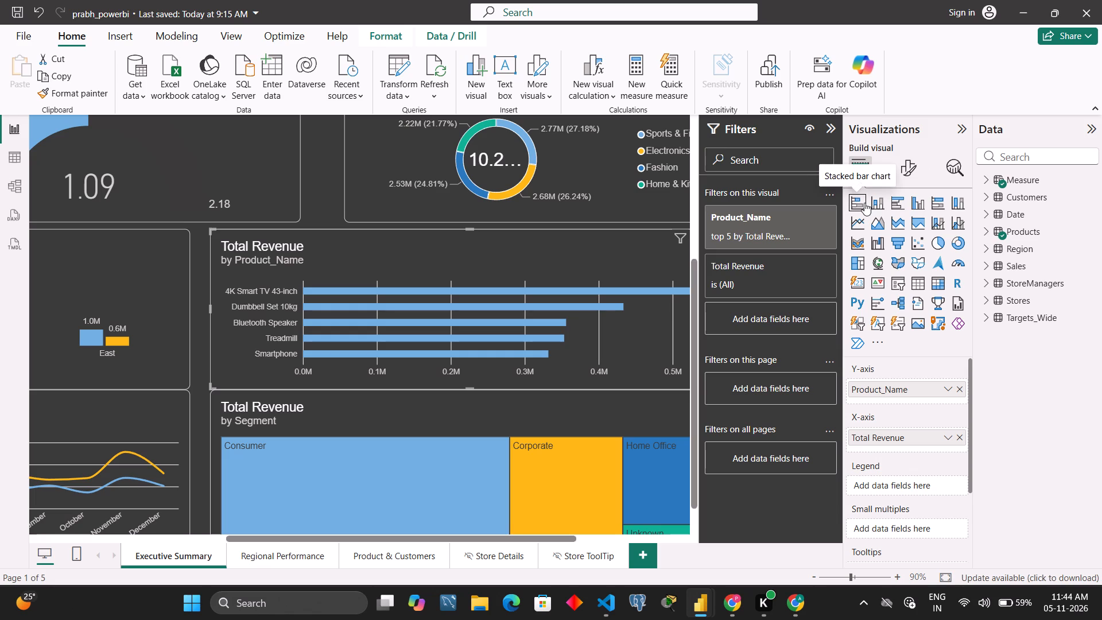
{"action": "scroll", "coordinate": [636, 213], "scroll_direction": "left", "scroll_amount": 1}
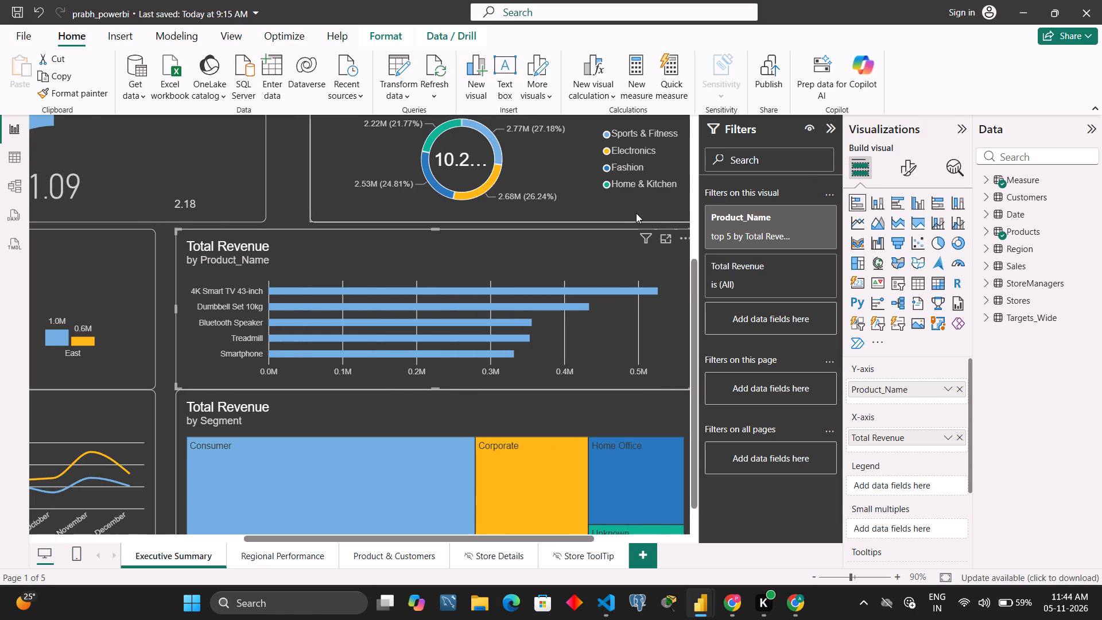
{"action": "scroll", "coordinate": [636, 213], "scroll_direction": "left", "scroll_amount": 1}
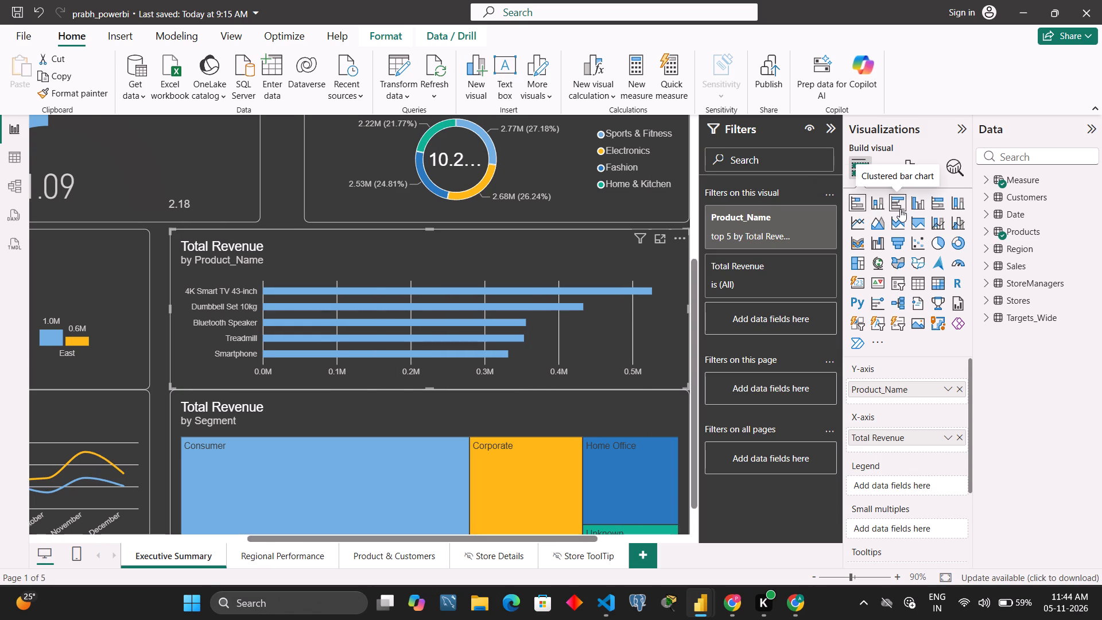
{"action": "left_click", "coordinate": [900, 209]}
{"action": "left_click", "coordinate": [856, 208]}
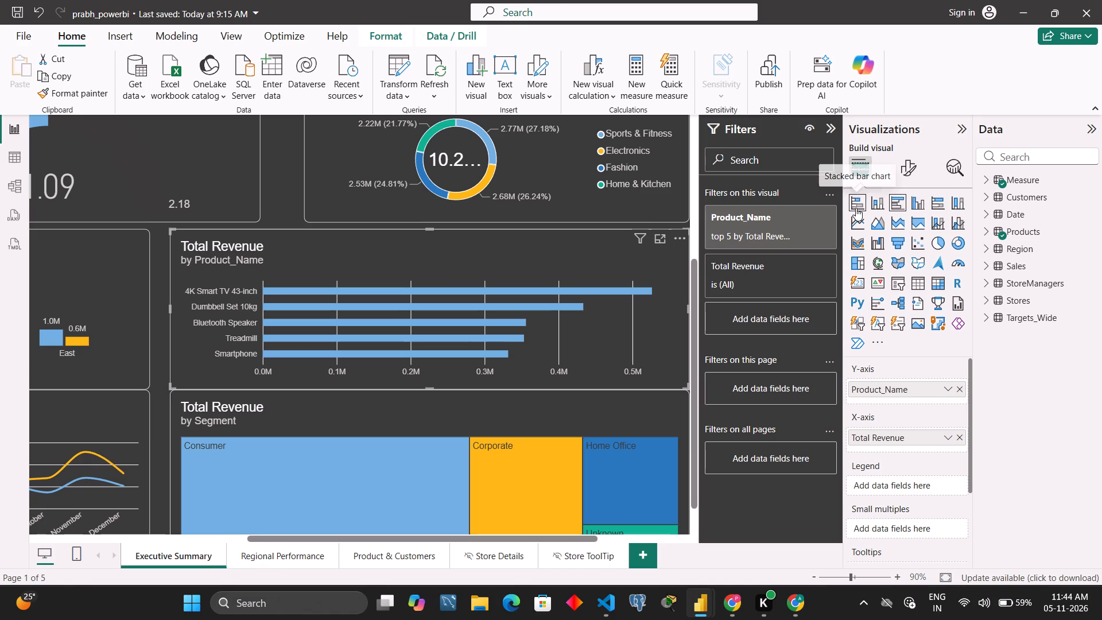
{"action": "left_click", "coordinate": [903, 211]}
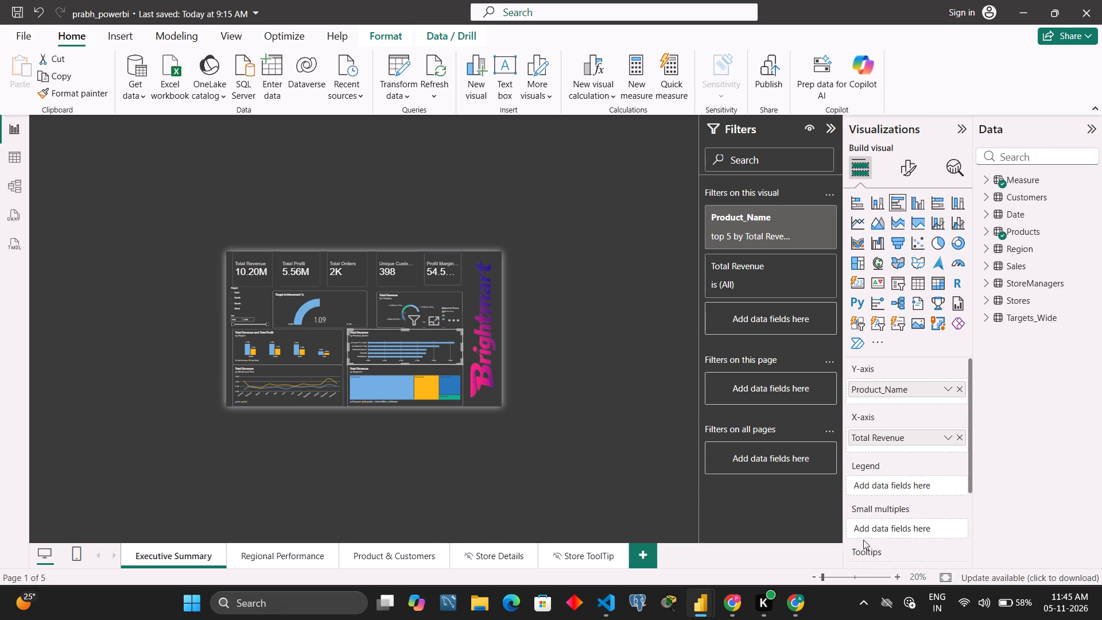
Examine the Store_Name bar chart and the Average Discount % versus Profit Margin % scatter chart on the Regional Performance page.
{"action": "left_click_drag", "start_coordinate": [824, 576], "coordinate": [831, 576]}
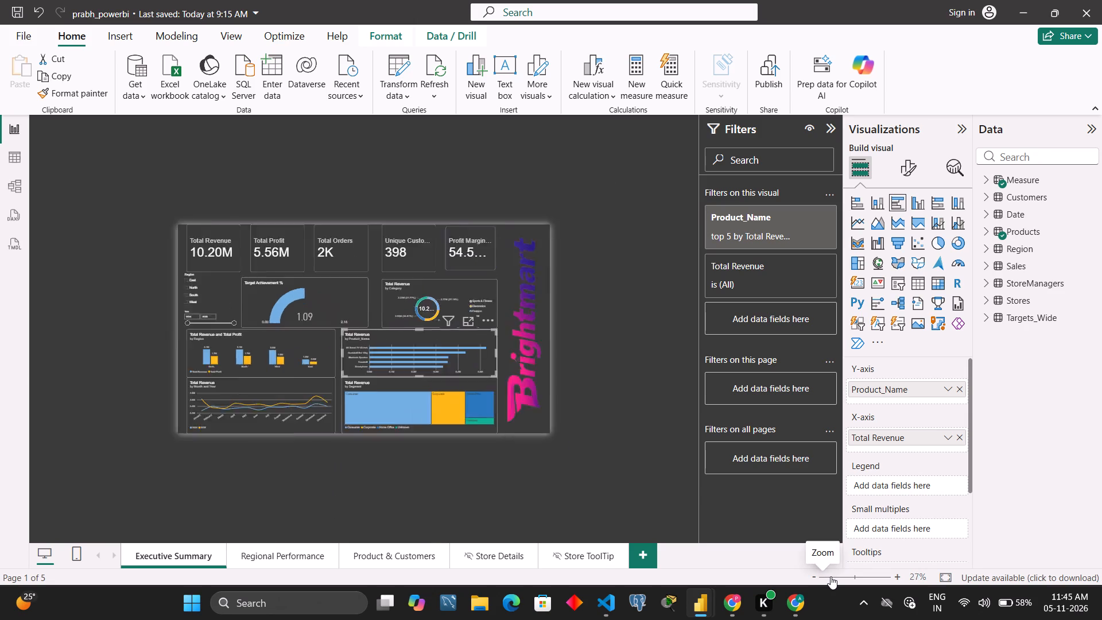
{"action": "left_click_drag", "start_coordinate": [831, 576], "coordinate": [833, 576]}
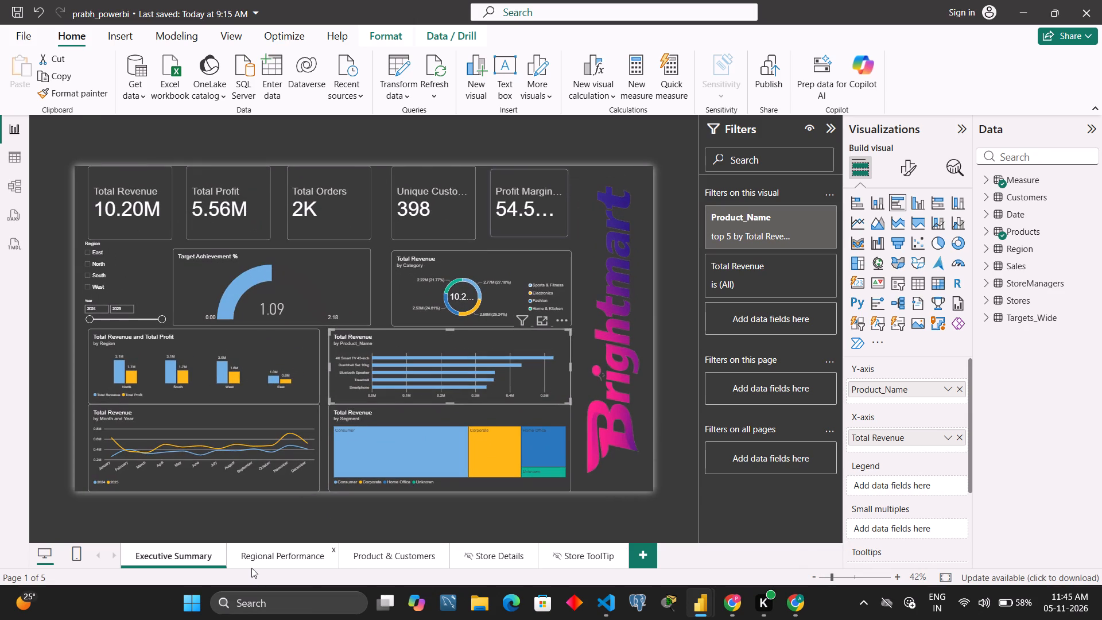
{"action": "left_click", "coordinate": [253, 568]}
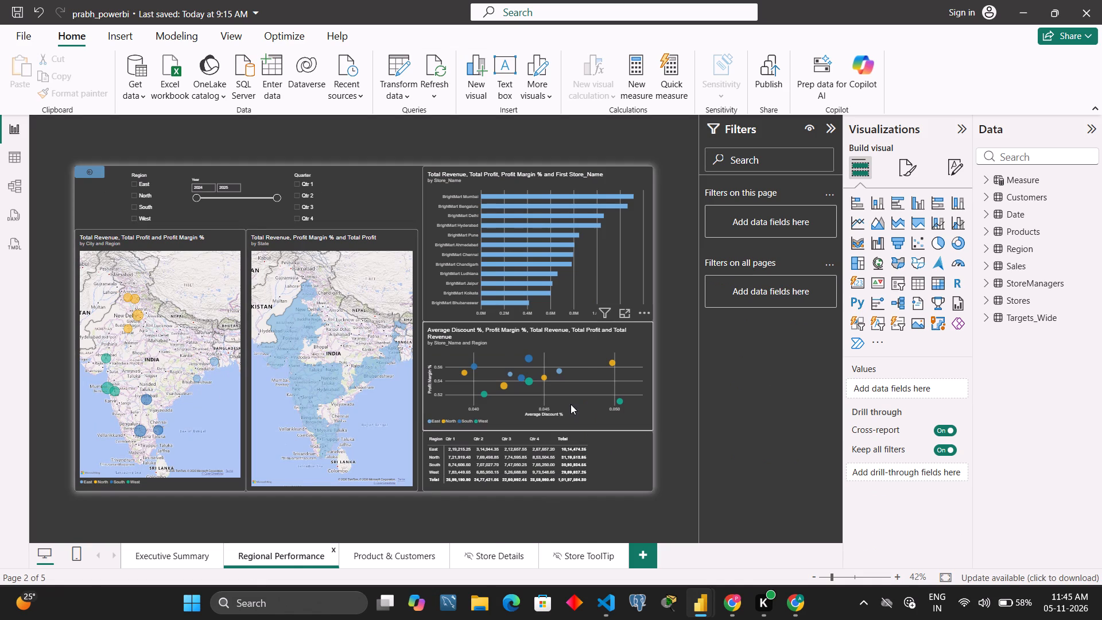
{"action": "left_click", "coordinate": [597, 293]}
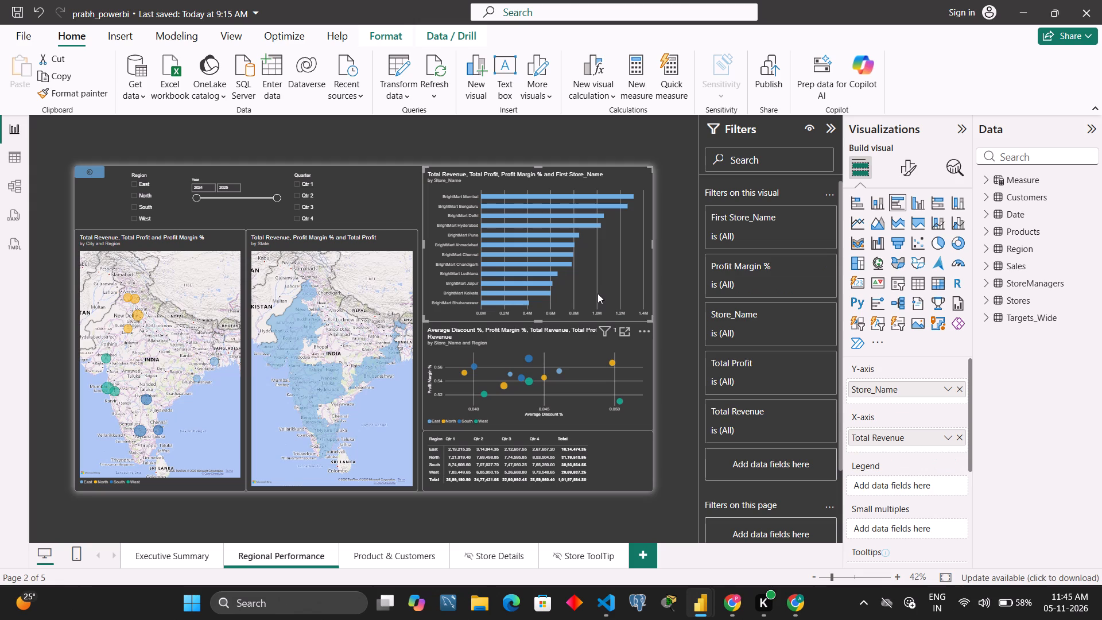
{"action": "left_click", "coordinate": [576, 347]}
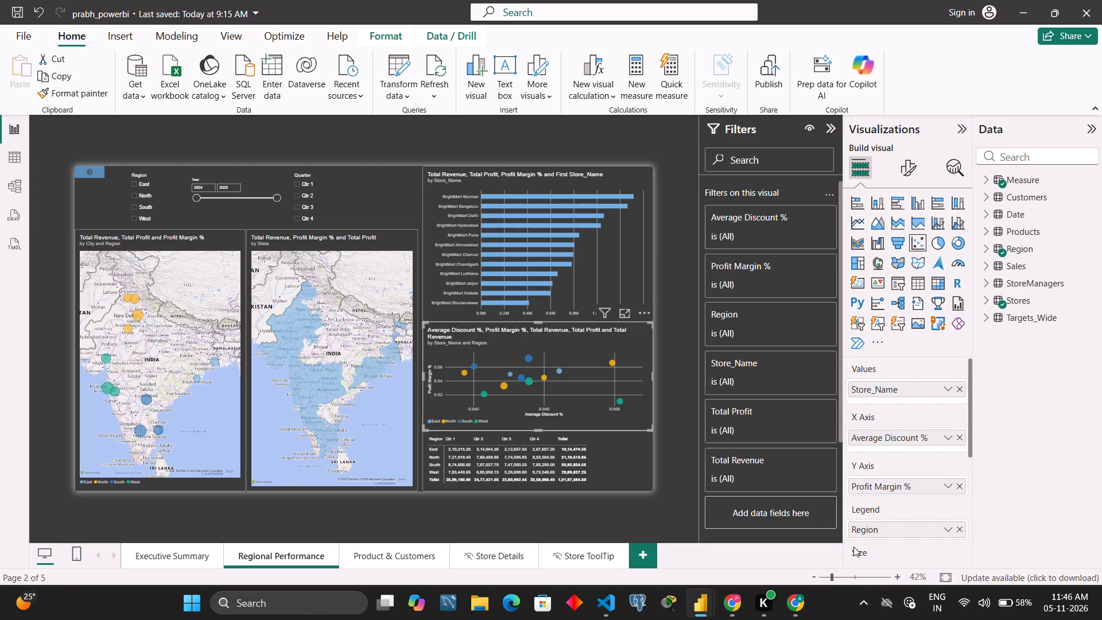
{"action": "left_click_drag", "start_coordinate": [829, 577], "coordinate": [841, 578]}
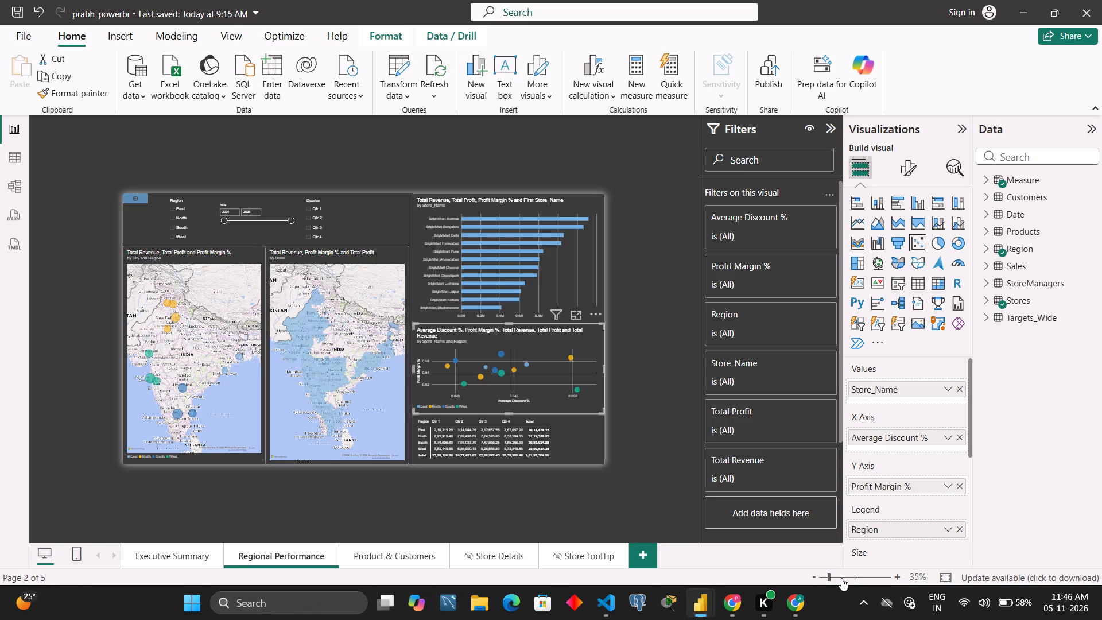
{"action": "left_click_drag", "start_coordinate": [841, 578], "coordinate": [848, 575]}
{"action": "left_click_drag", "start_coordinate": [827, 576], "coordinate": [840, 576]}
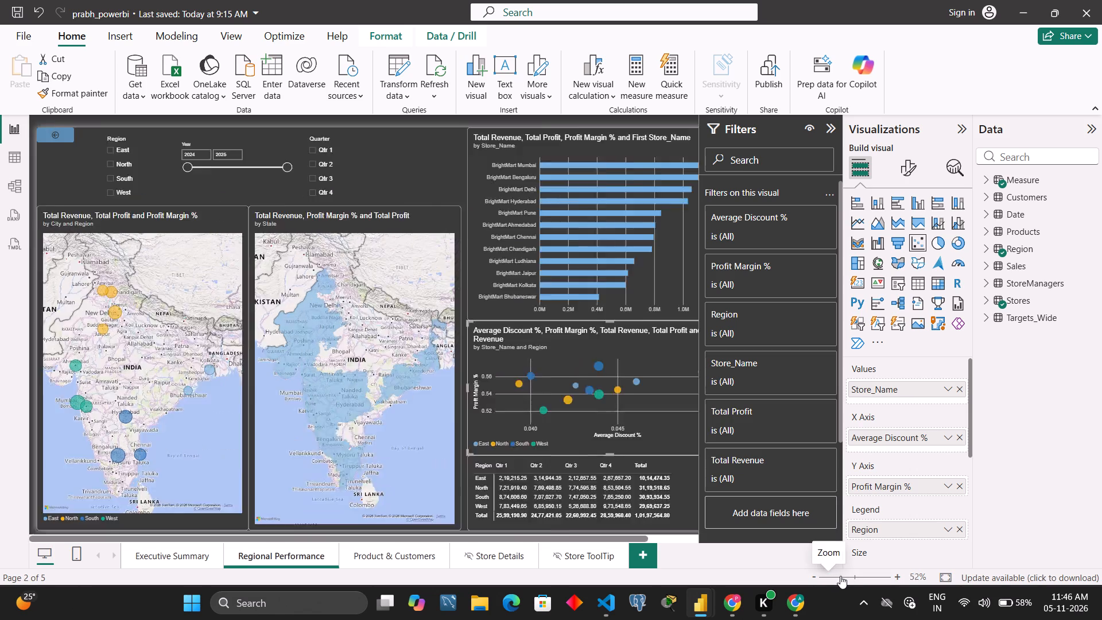
{"action": "left_click_drag", "start_coordinate": [840, 576], "coordinate": [841, 576]}
{"action": "scroll", "coordinate": [471, 383], "scroll_direction": "left", "scroll_amount": 4}
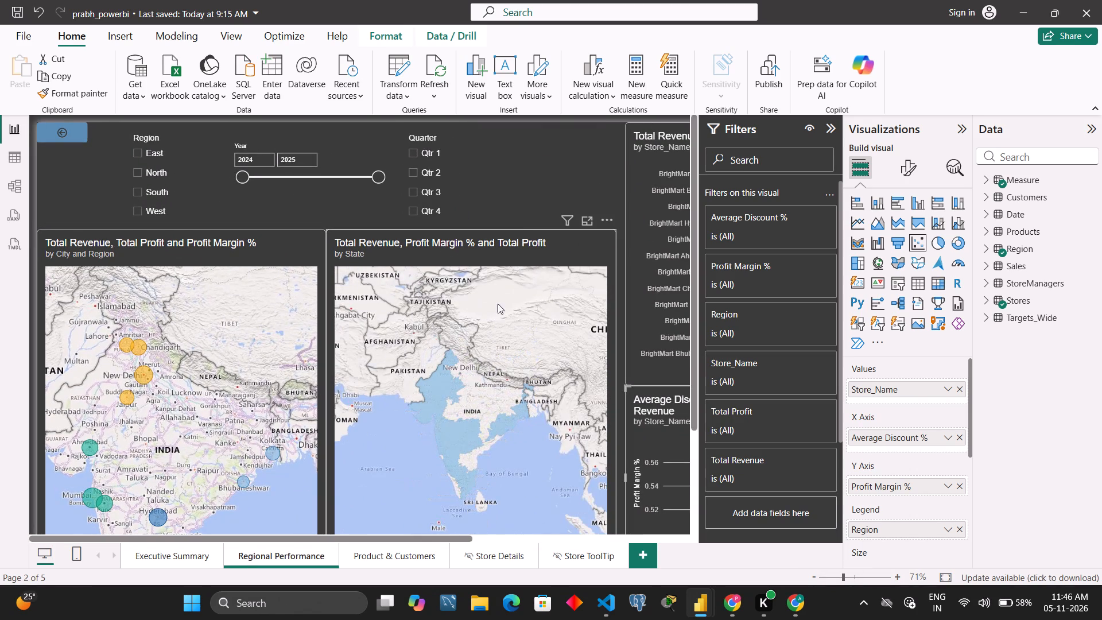
{"action": "scroll", "coordinate": [552, 211], "scroll_direction": "left", "scroll_amount": 3}
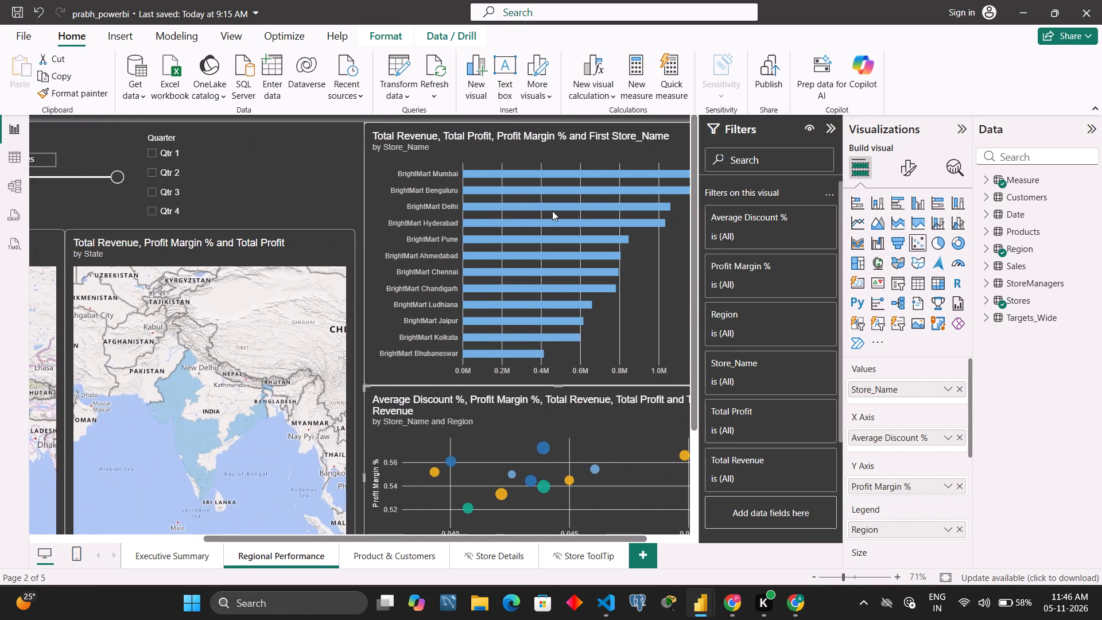
{"action": "scroll", "coordinate": [552, 211], "scroll_direction": "down", "scroll_amount": 1}
{"action": "scroll", "coordinate": [552, 211], "scroll_direction": "left", "scroll_amount": 1}
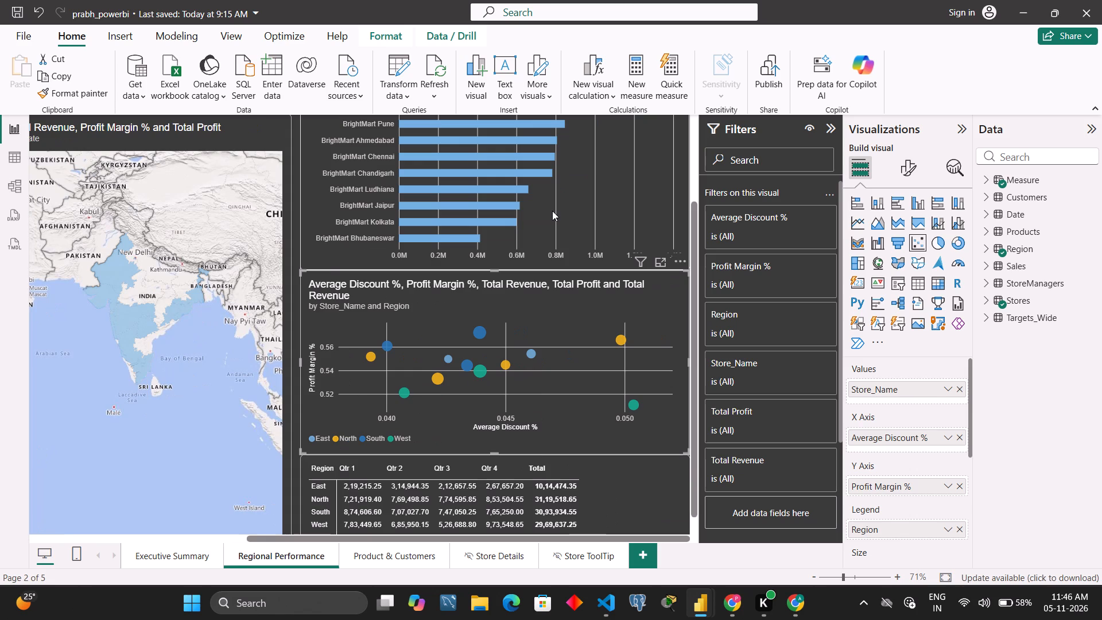
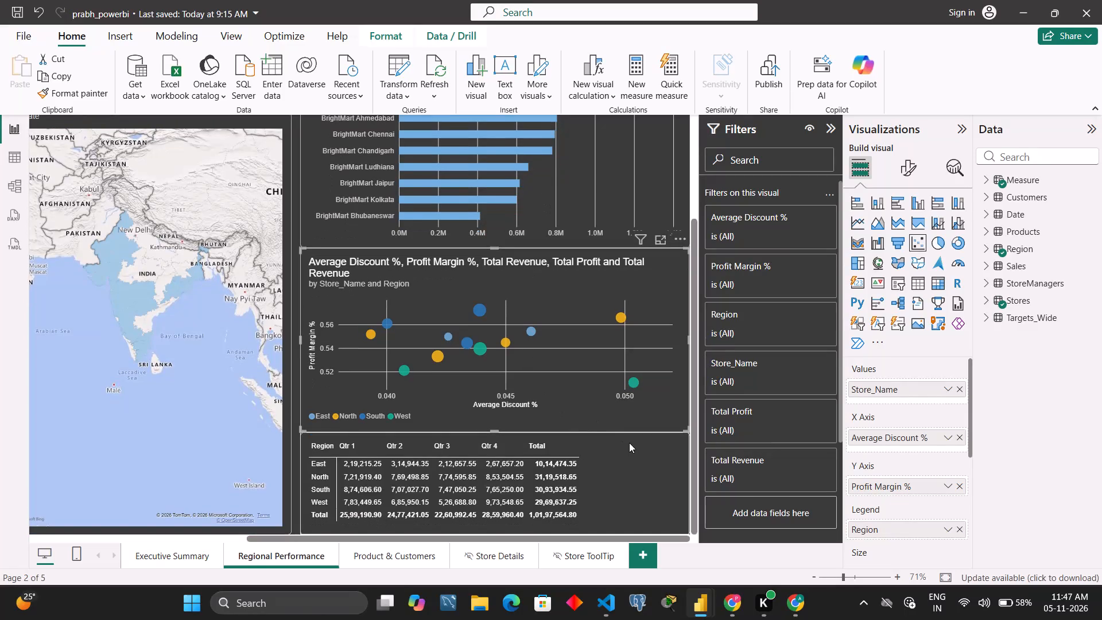
Examine the Region by quarter Total Revenue matrix and its field assignments on the Regional Performance page.
{"action": "left_click", "coordinate": [632, 456]}
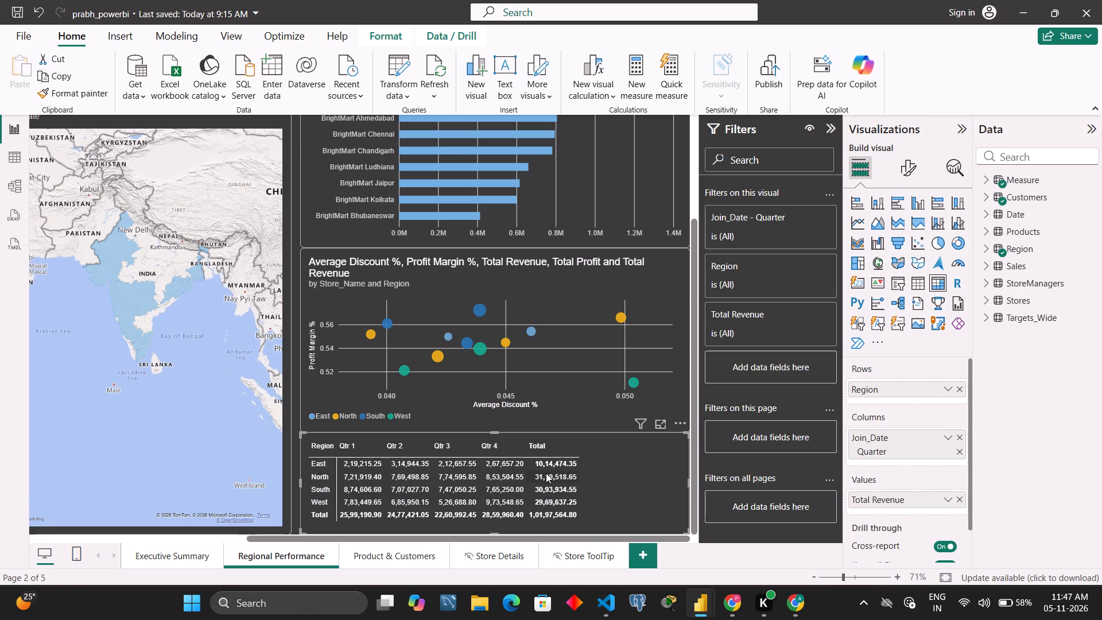
{"action": "scroll", "coordinate": [609, 360], "scroll_direction": "down", "scroll_amount": 1}
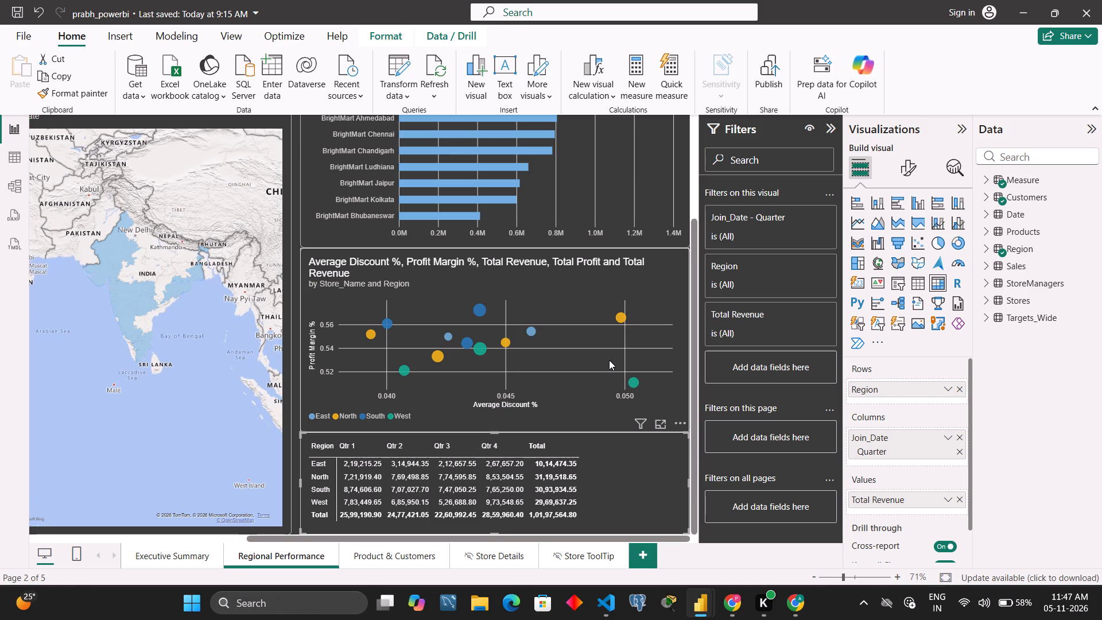
{"action": "scroll", "coordinate": [609, 360], "scroll_direction": "down", "scroll_amount": 1}
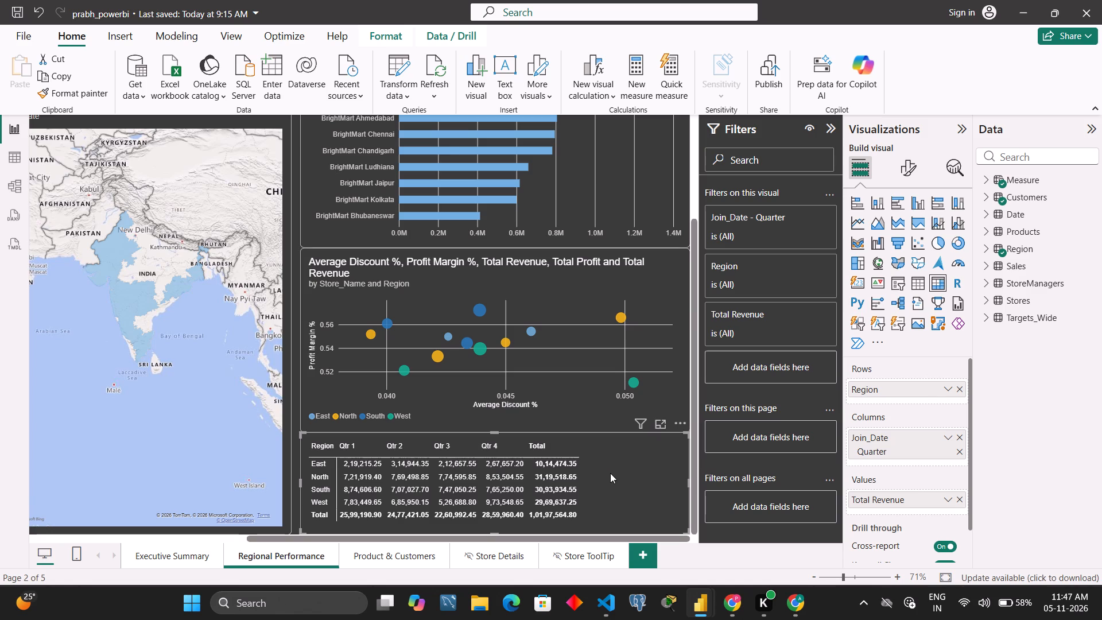
{"action": "left_click", "coordinate": [616, 507]}
{"action": "scroll", "coordinate": [926, 455], "scroll_direction": "down", "scroll_amount": 1}
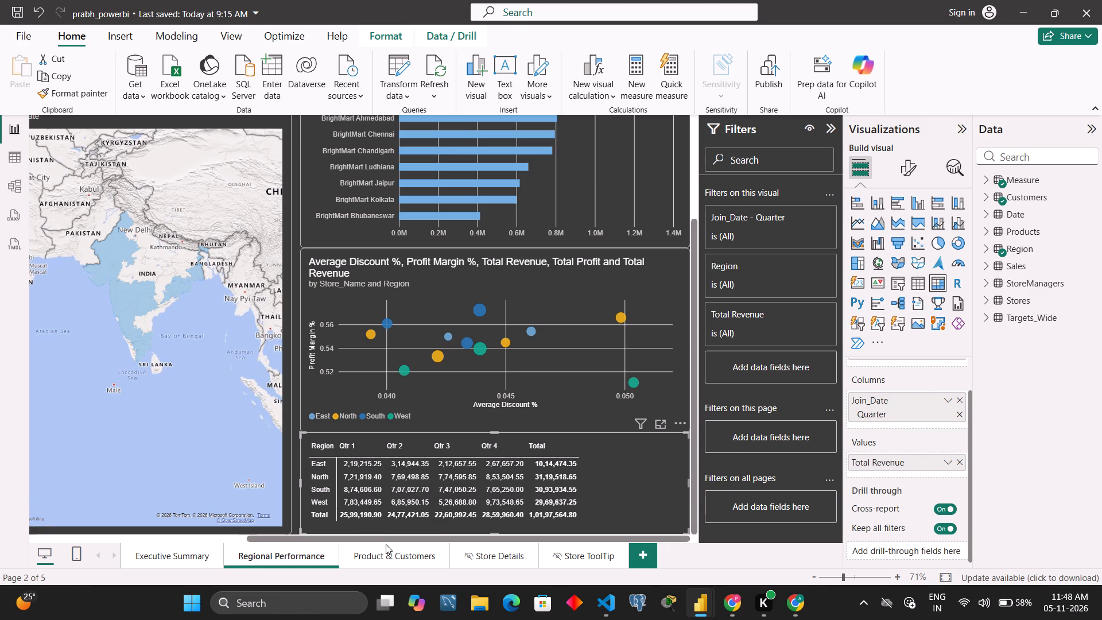
Open the Product & Customers page and review the fields and tooltips of the Category and Sub_Category treemap.
{"action": "left_click", "coordinate": [394, 556]}
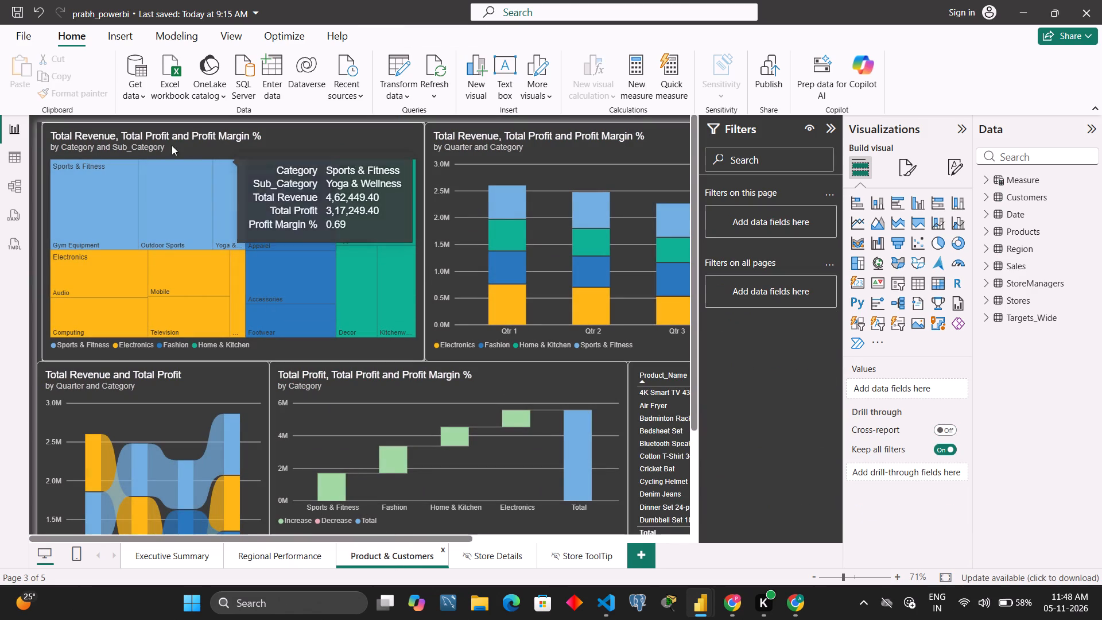
{"action": "left_click", "coordinate": [251, 138]}
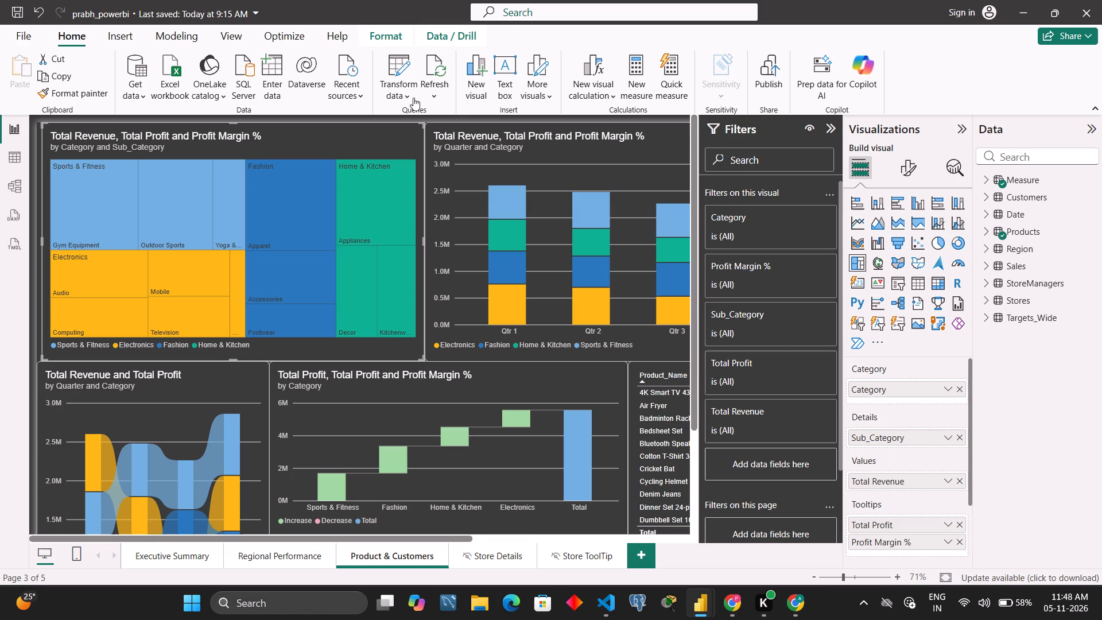
{"action": "scroll", "coordinate": [824, 472], "scroll_direction": "down", "scroll_amount": 1}
{"action": "scroll", "coordinate": [886, 456], "scroll_direction": "up", "scroll_amount": 1}
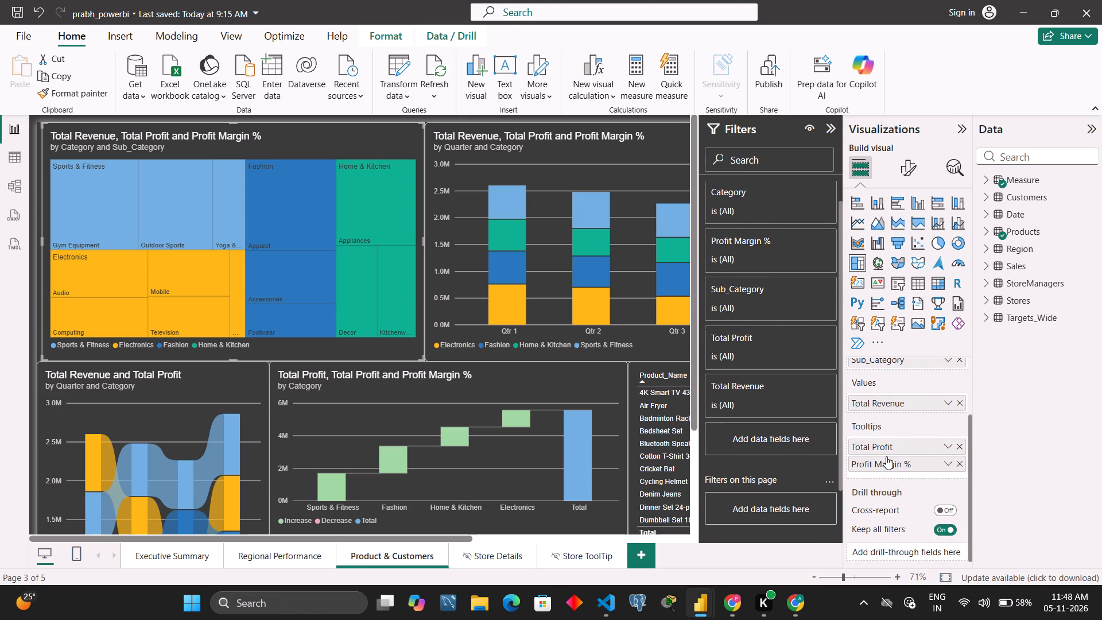
{"action": "scroll", "coordinate": [886, 456], "scroll_direction": "up", "scroll_amount": 1}
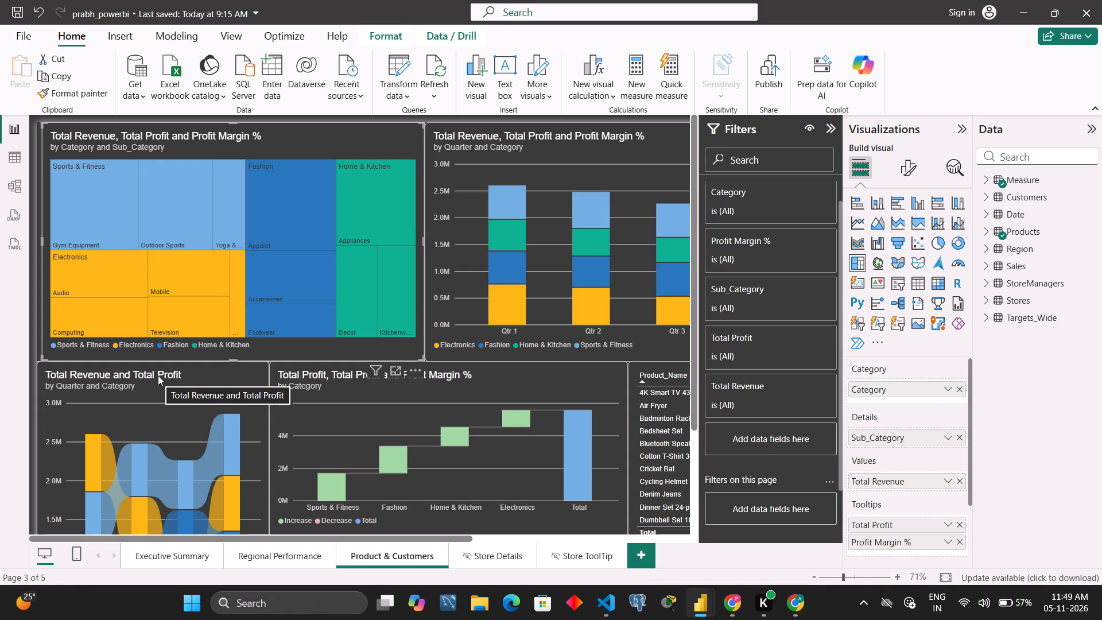
Examine the stacked column and ribbon charts by Quarter and Category, and the Total Profit by Category waterfall chart.
{"action": "left_click", "coordinate": [573, 151]}
{"action": "scroll", "coordinate": [418, 180], "scroll_direction": "left", "scroll_amount": 1}
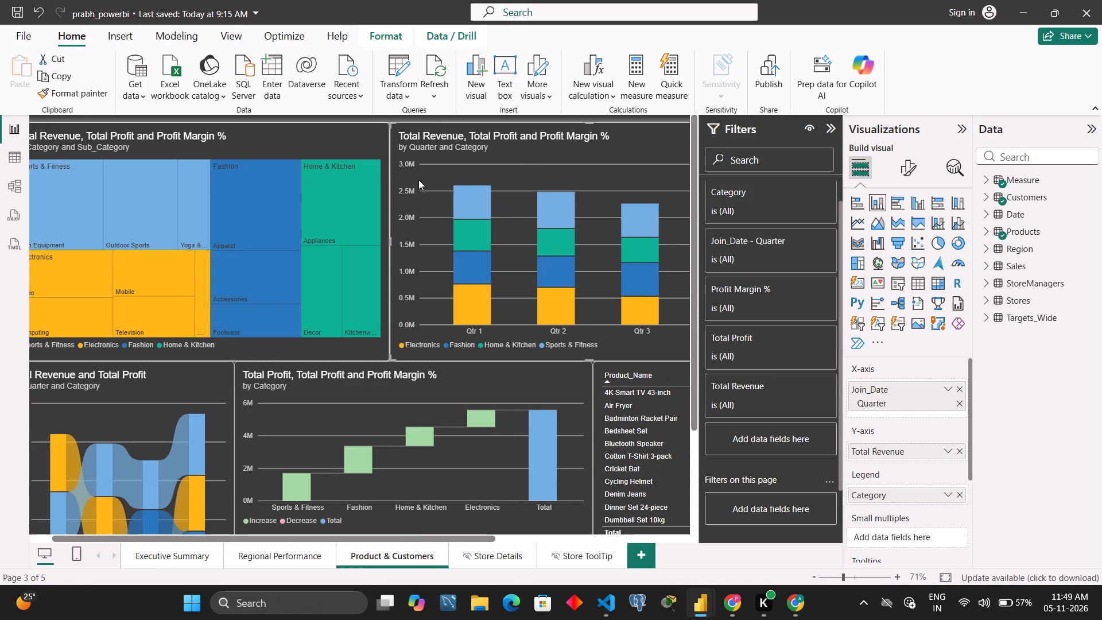
{"action": "scroll", "coordinate": [418, 180], "scroll_direction": "left", "scroll_amount": 3}
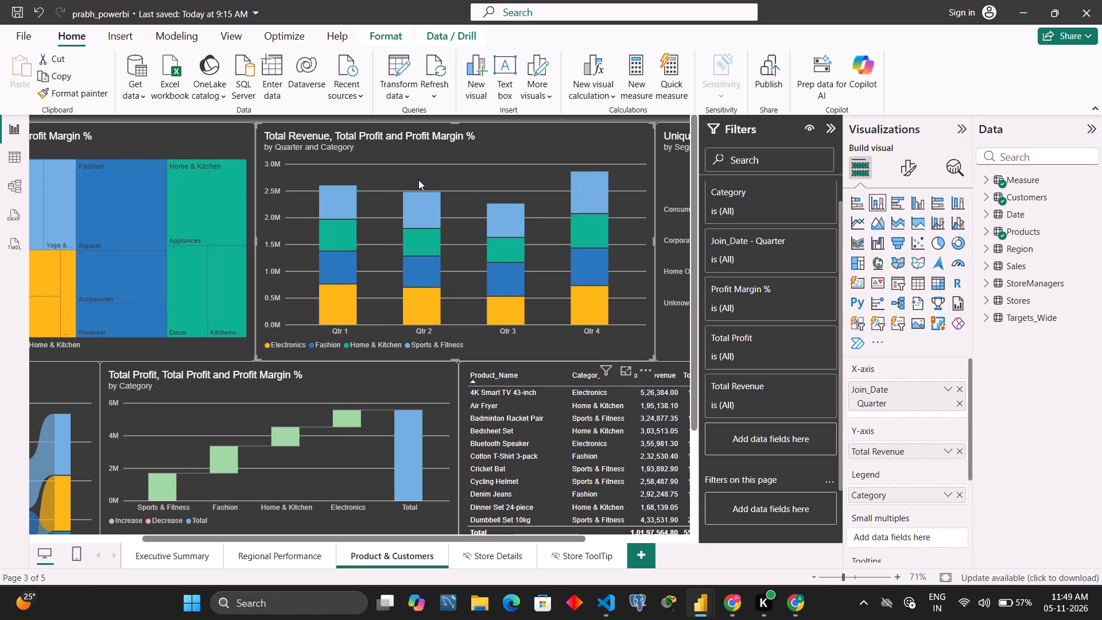
{"action": "scroll", "coordinate": [288, 313], "scroll_direction": "down", "scroll_amount": 2}
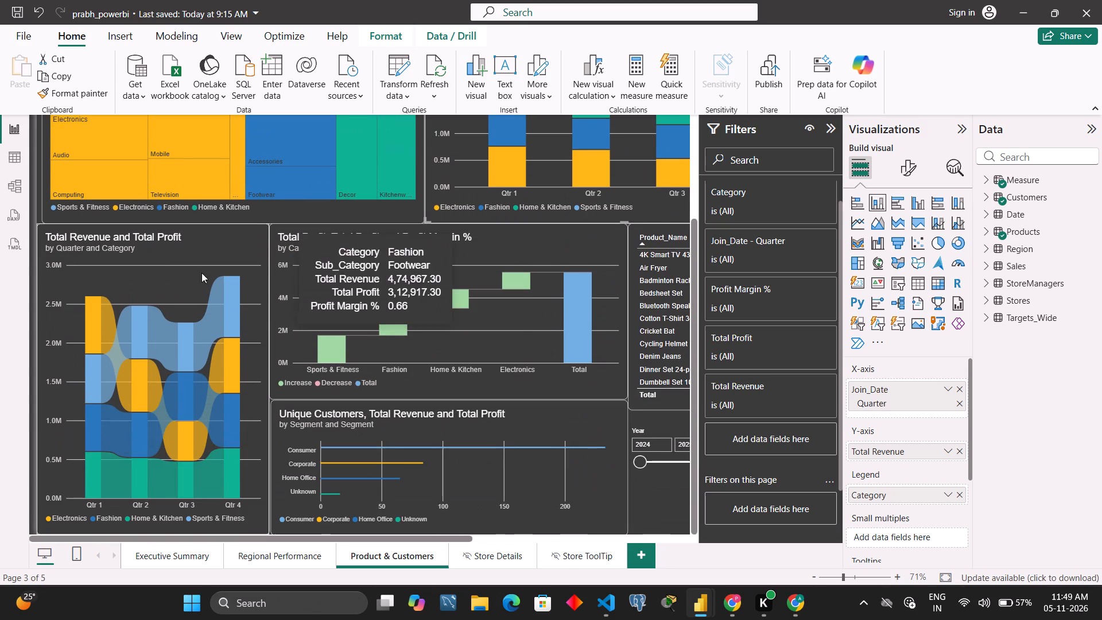
{"action": "left_click", "coordinate": [206, 235]}
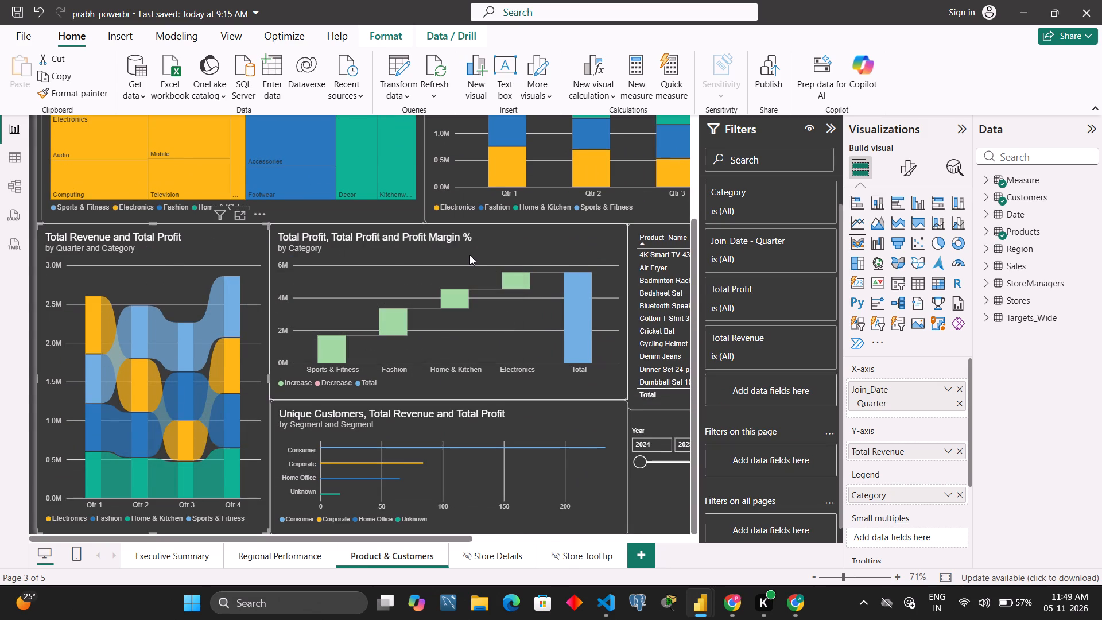
{"action": "left_click", "coordinate": [469, 255]}
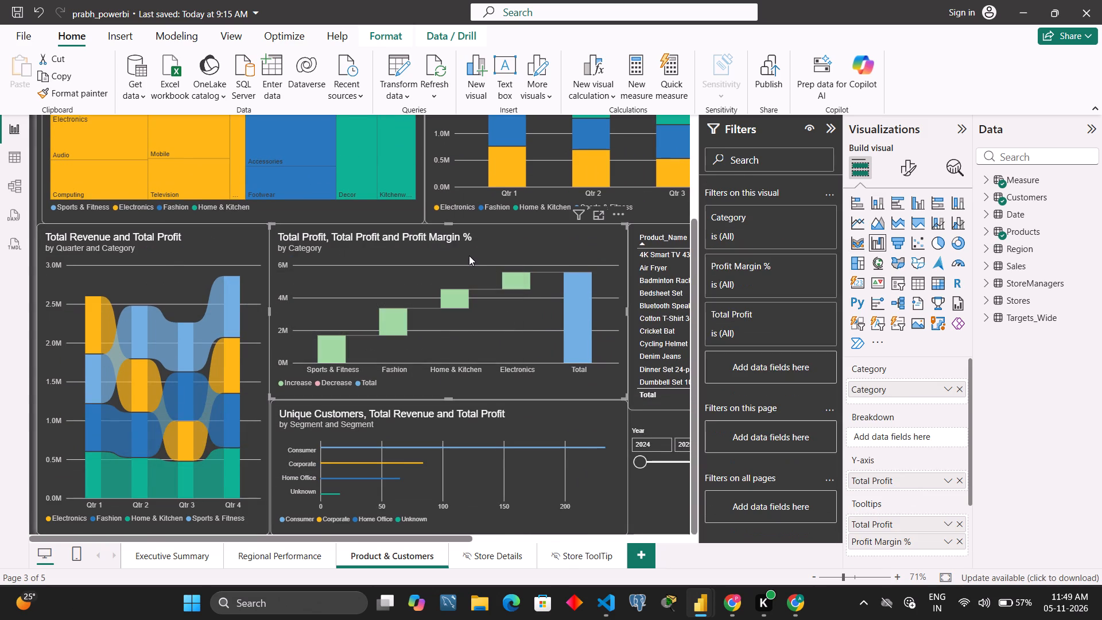
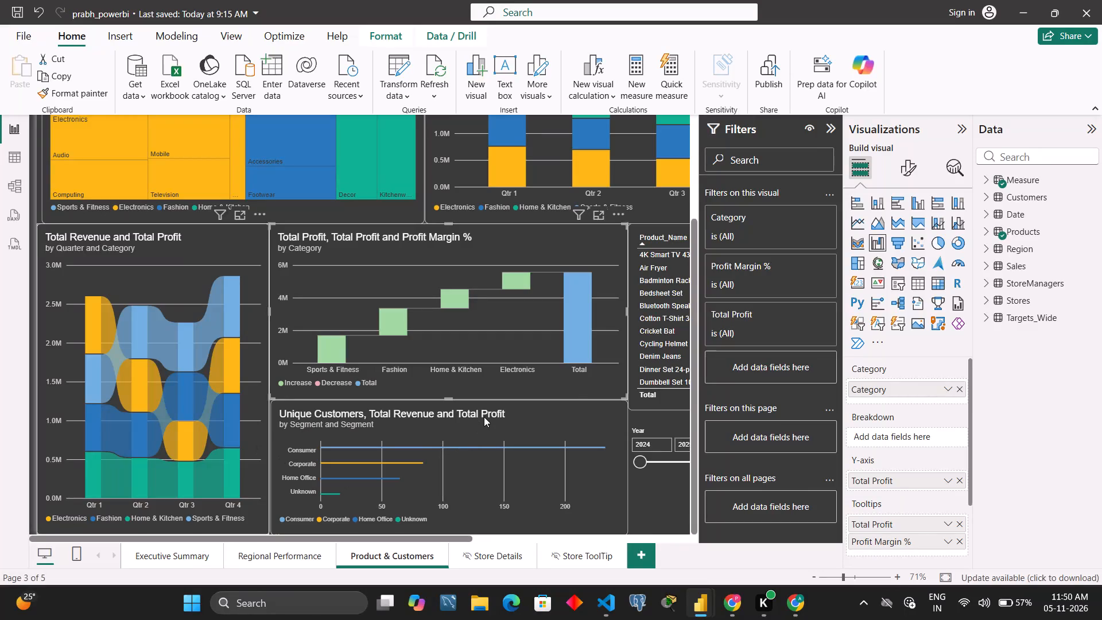
Examine the Unique Customers by Segment bar chart, the Total Profit by Category waterfall, and the product table with its neighbouring slicers.
{"action": "left_click", "coordinate": [484, 417]}
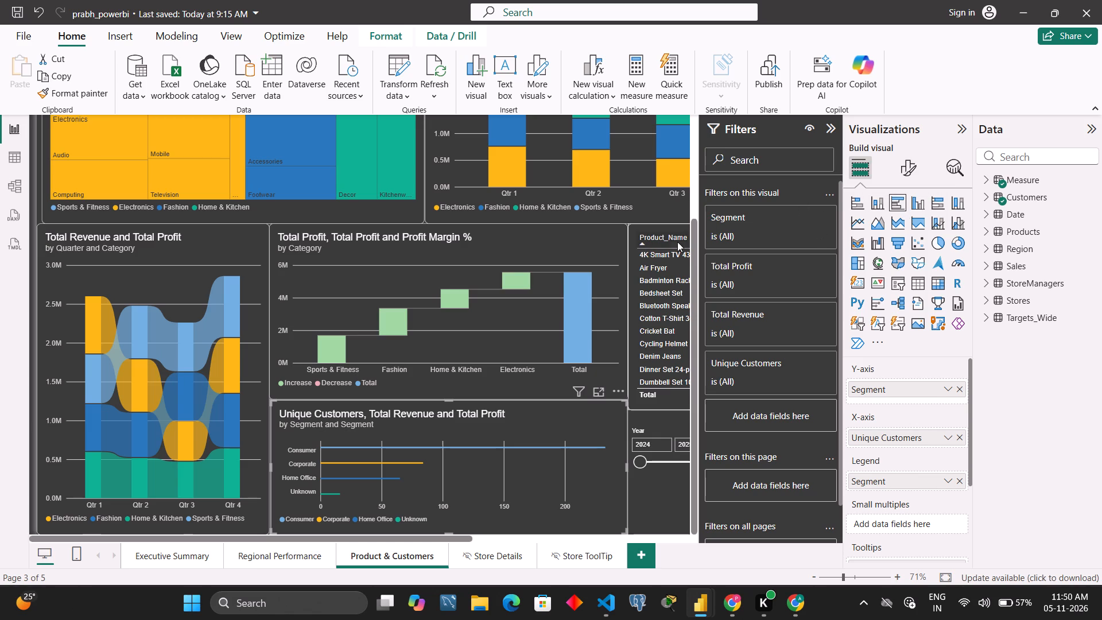
{"action": "left_click", "coordinate": [592, 253]}
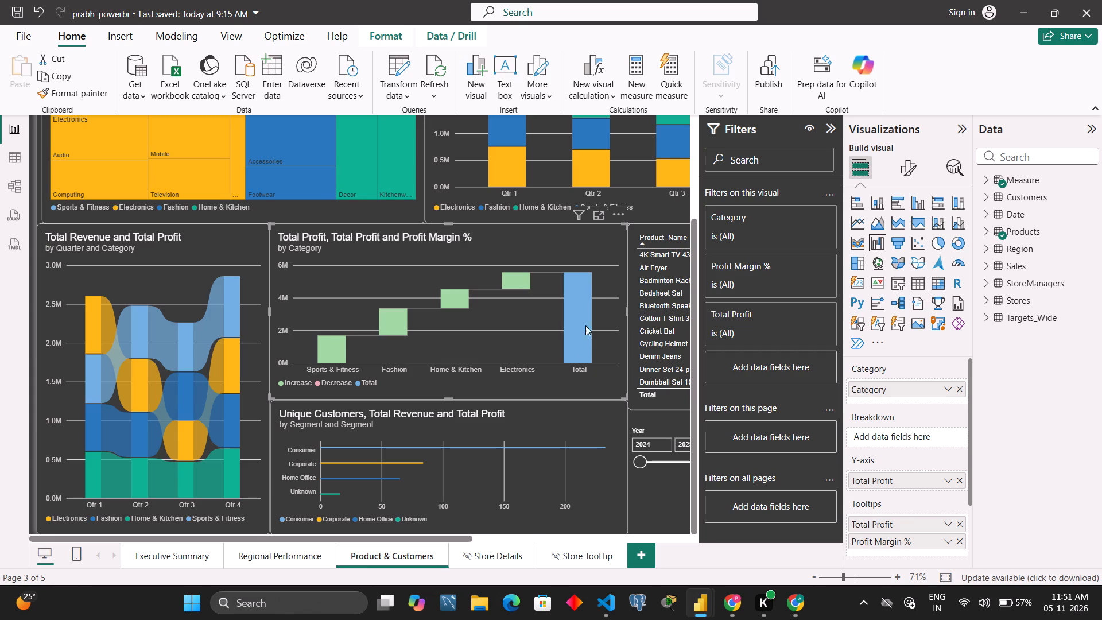
{"action": "scroll", "coordinate": [583, 346], "scroll_direction": "left", "scroll_amount": 5}
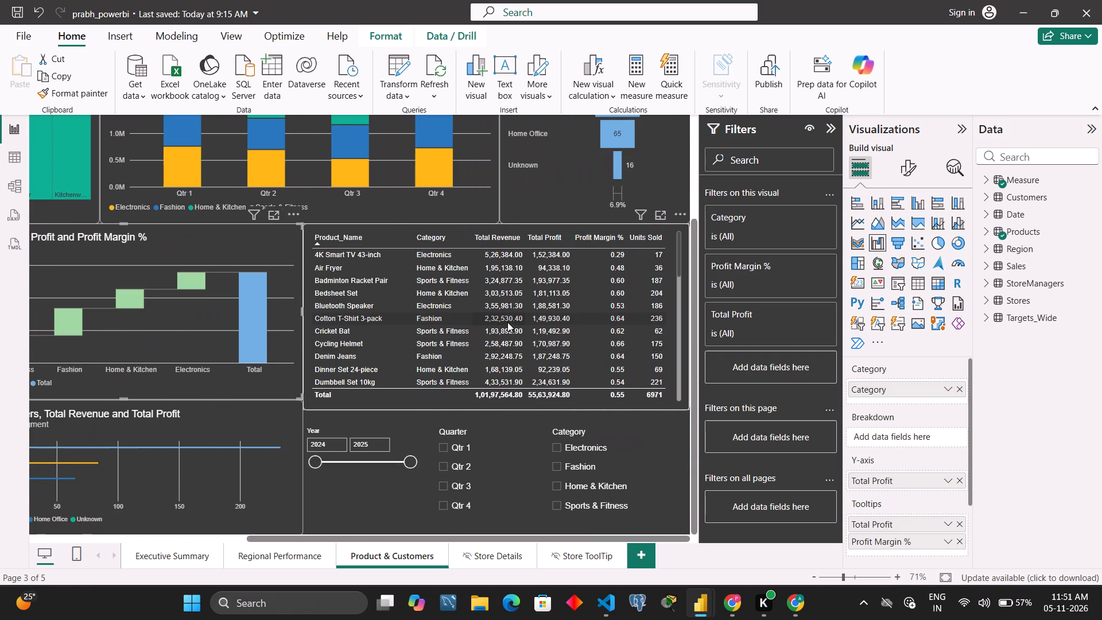
{"action": "scroll", "coordinate": [507, 322], "scroll_direction": "left", "scroll_amount": 1}
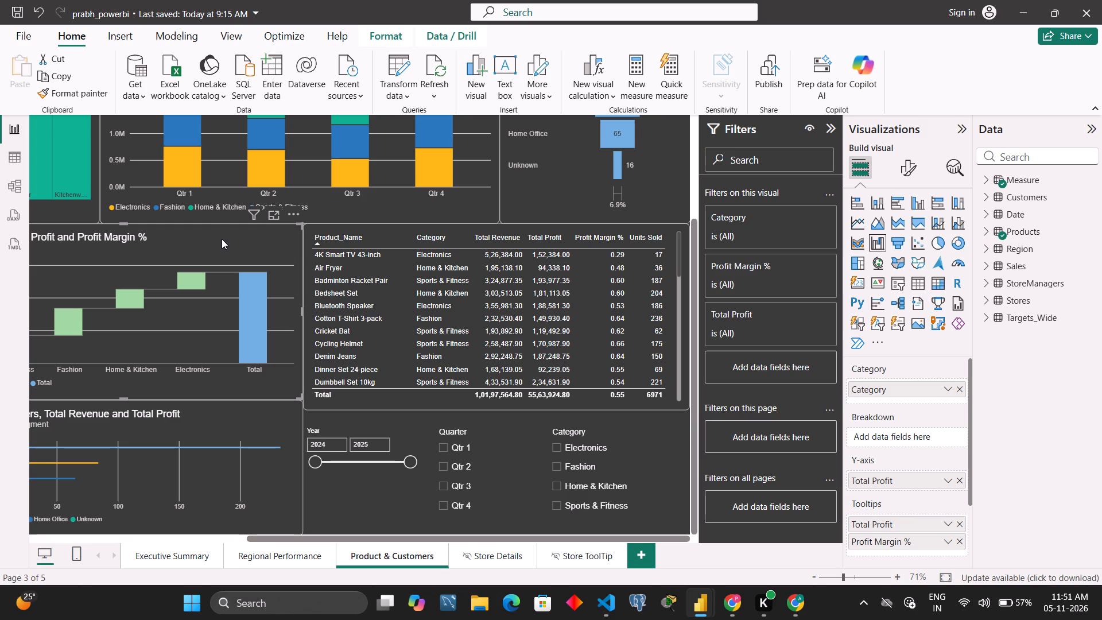
{"action": "scroll", "coordinate": [222, 239], "scroll_direction": "right", "scroll_amount": 1}
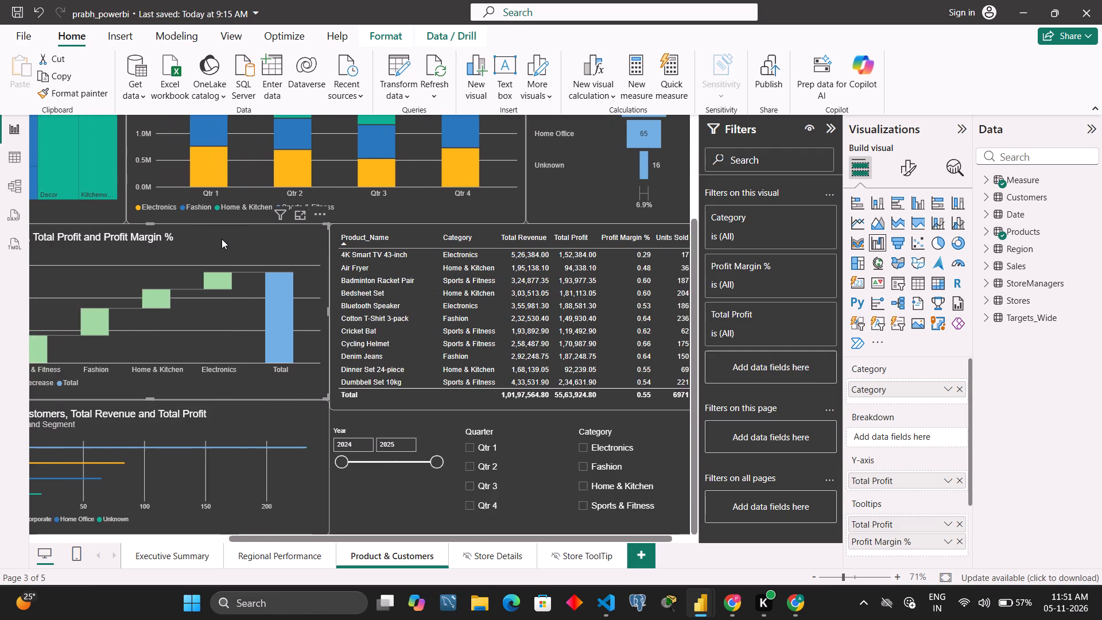
{"action": "scroll", "coordinate": [222, 239], "scroll_direction": "right", "scroll_amount": 2}
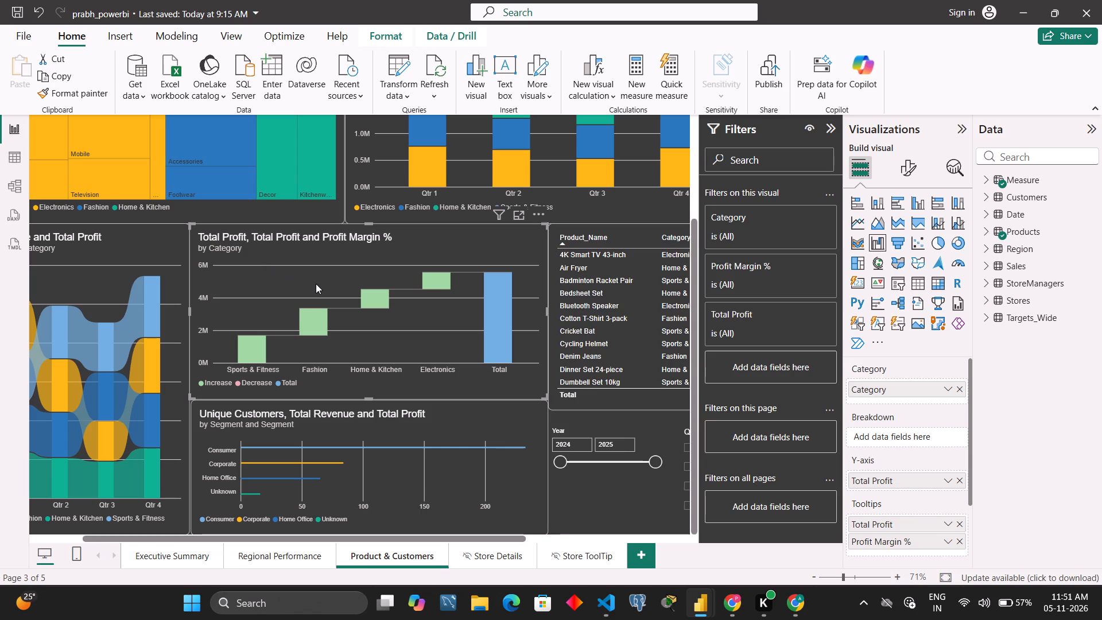
{"action": "scroll", "coordinate": [387, 339], "scroll_direction": "left", "scroll_amount": 6}
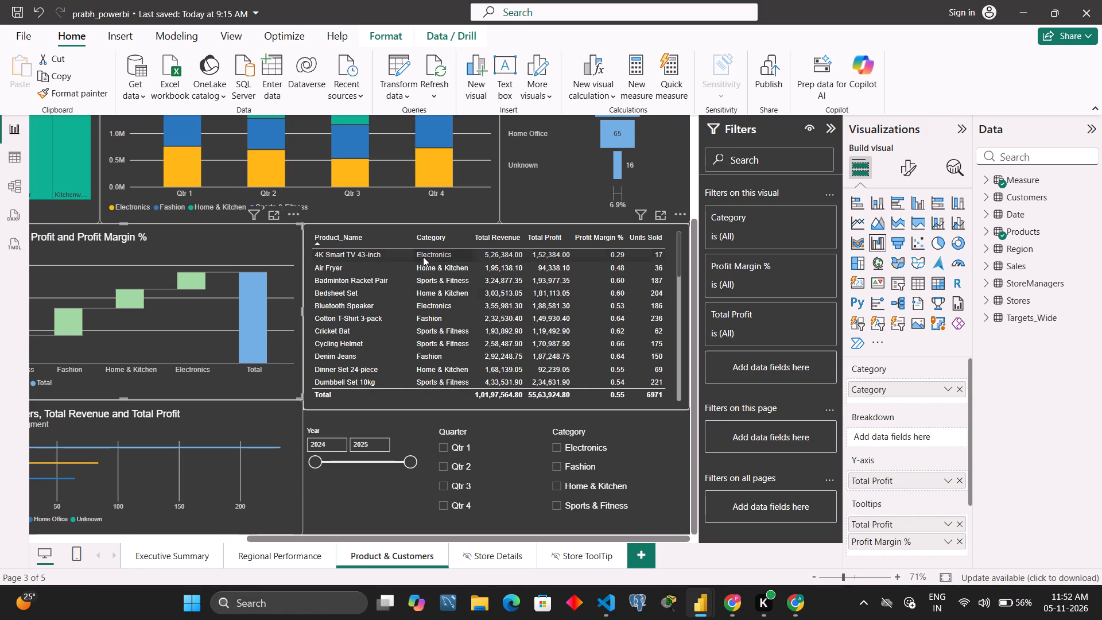
{"action": "scroll", "coordinate": [288, 366], "scroll_direction": "right", "scroll_amount": 1}
Review the Store Details page's product table and monthly revenue line chart, view the Store ToolTip page, and return to Store Details.
{"action": "left_click", "coordinate": [502, 561]}
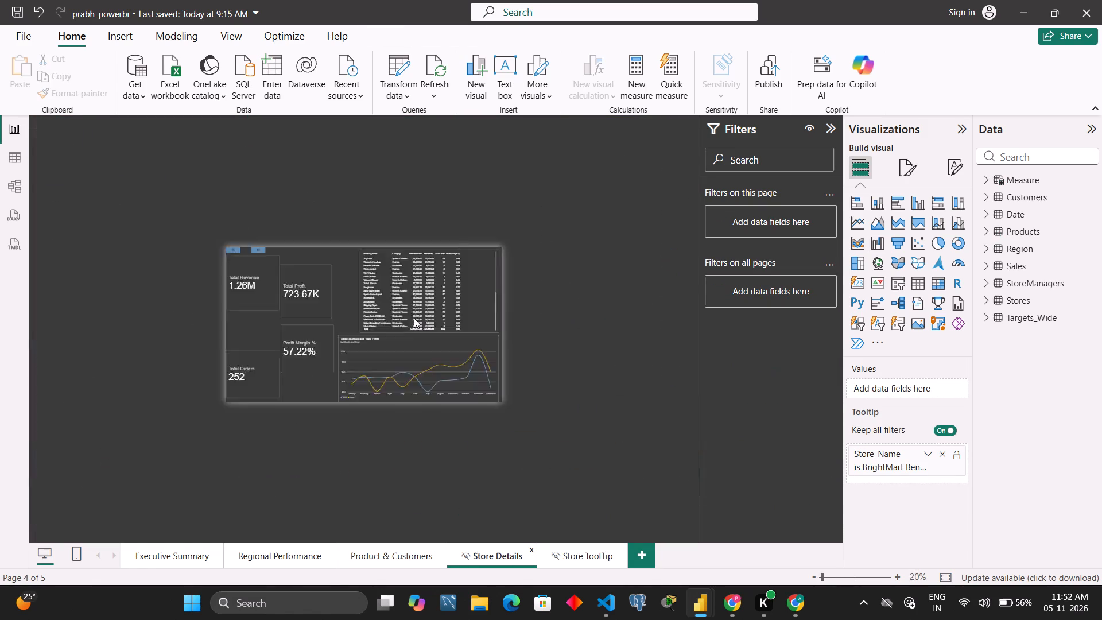
{"action": "left_click", "coordinate": [595, 270]}
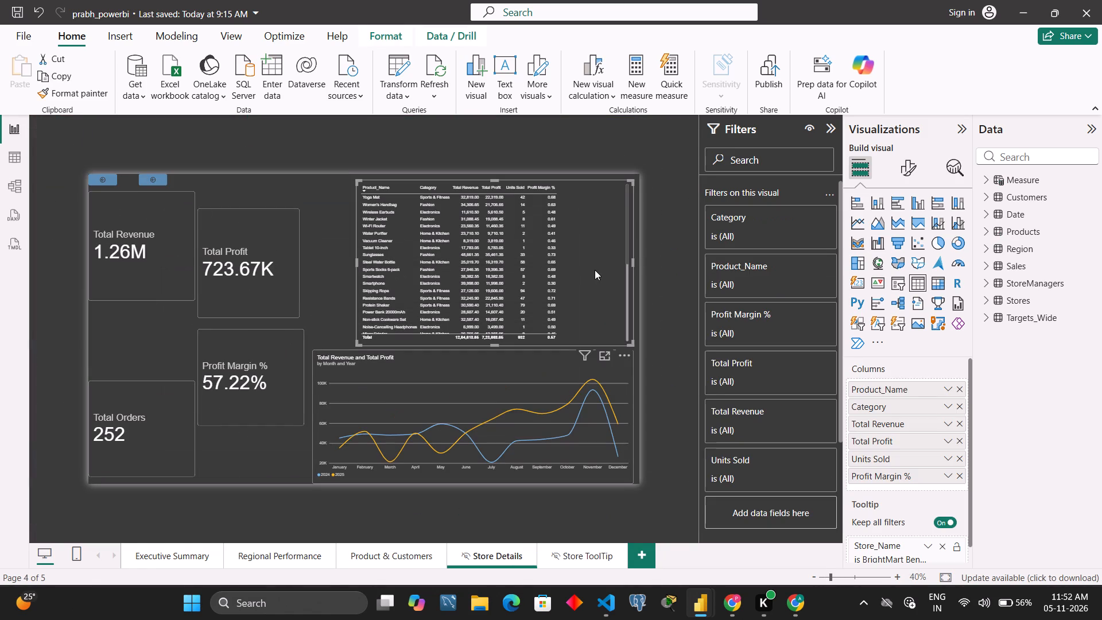
{"action": "left_click", "coordinate": [502, 361]}
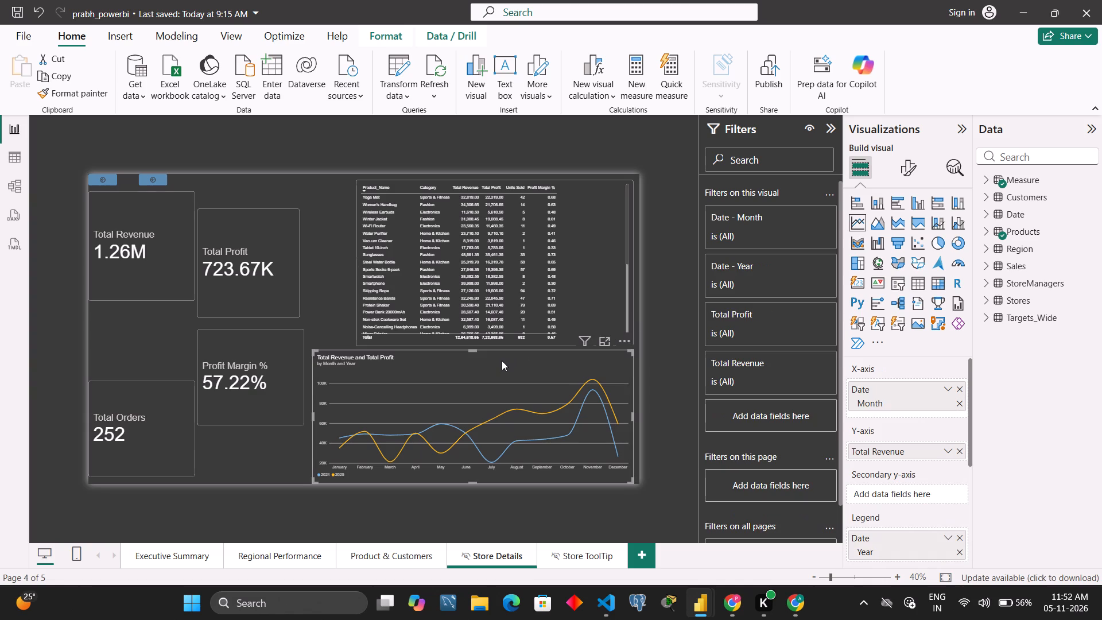
{"action": "left_click", "coordinate": [584, 563]}
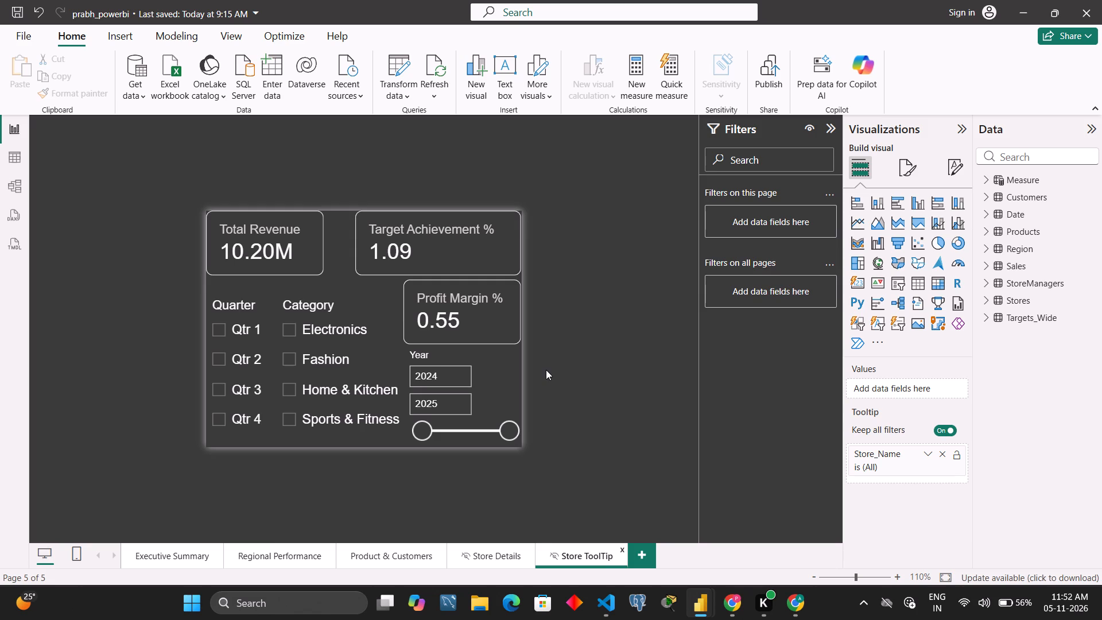
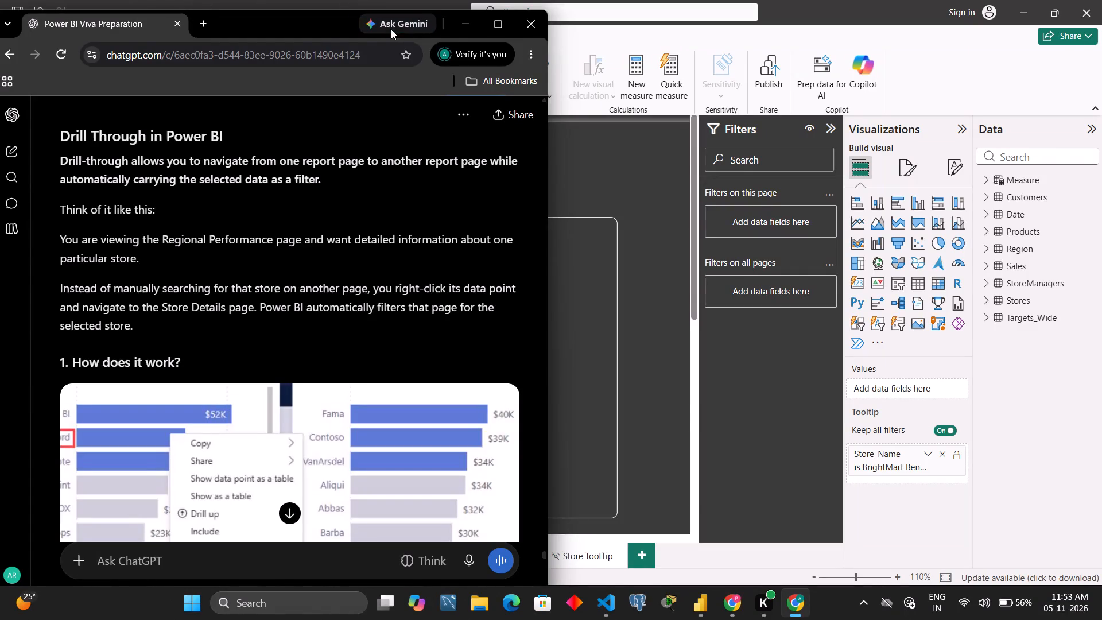
Switch back to the Power BI report and review each page as a whole, from Executive Summary through Store ToolTip, ending on Executive Summary.
{"action": "left_click", "coordinate": [460, 28]}
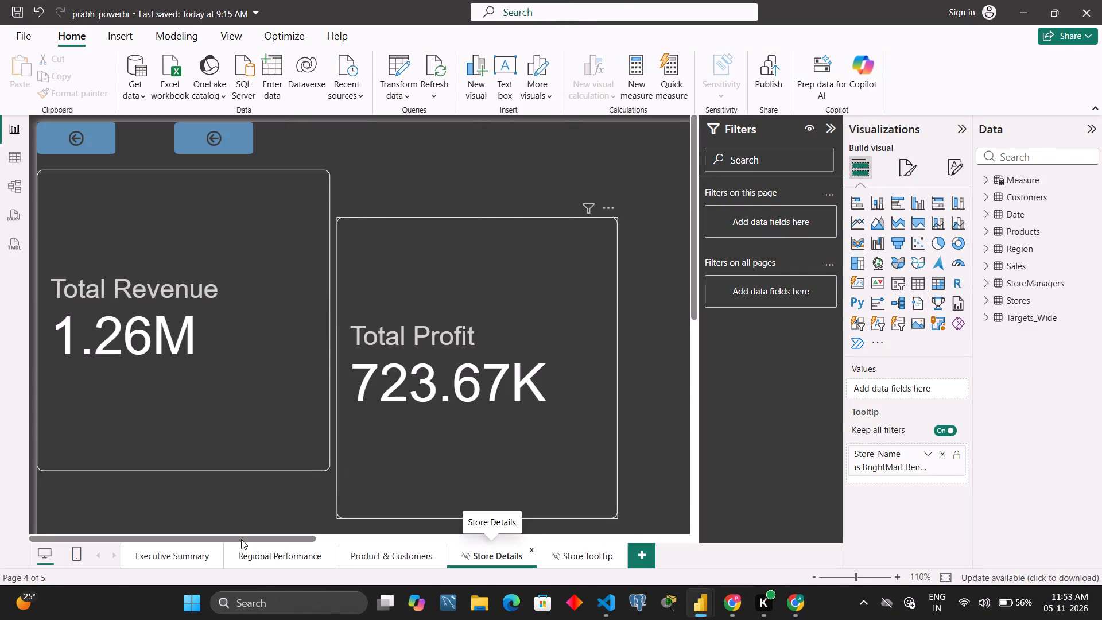
{"action": "left_click_drag", "start_coordinate": [857, 577], "coordinate": [835, 576]}
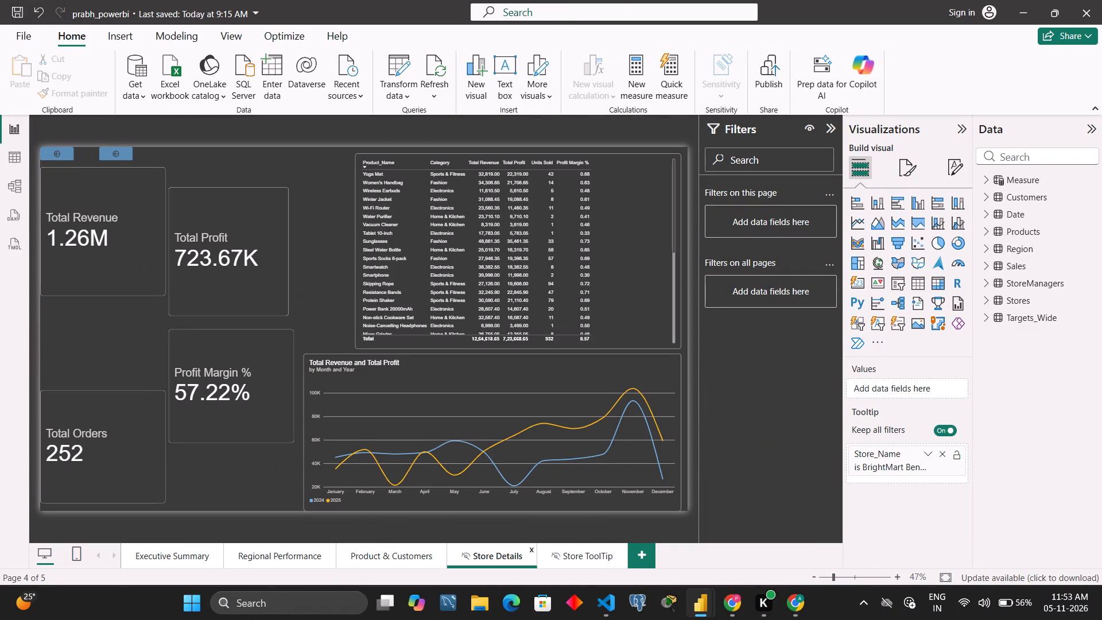
{"action": "left_click", "coordinate": [174, 556]}
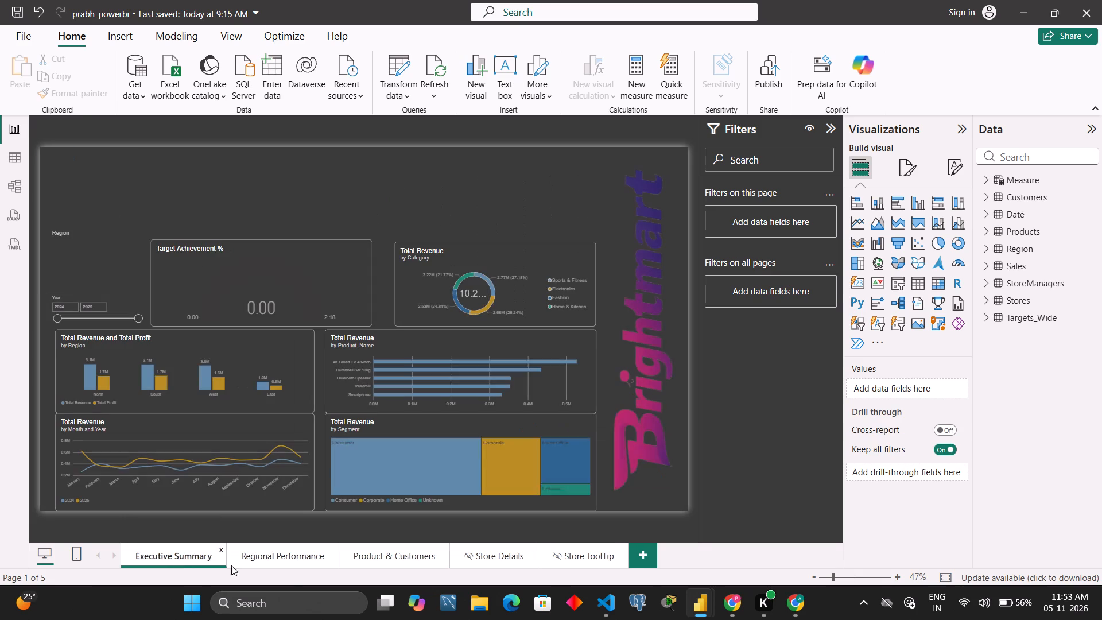
{"action": "left_click", "coordinate": [280, 559]}
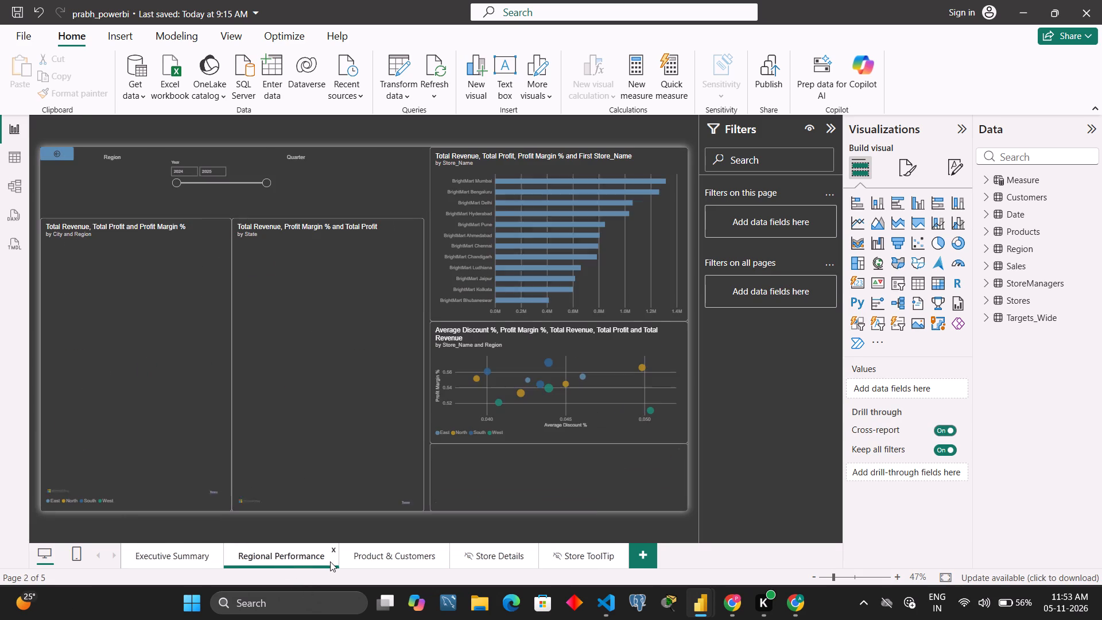
{"action": "left_click", "coordinate": [370, 559]}
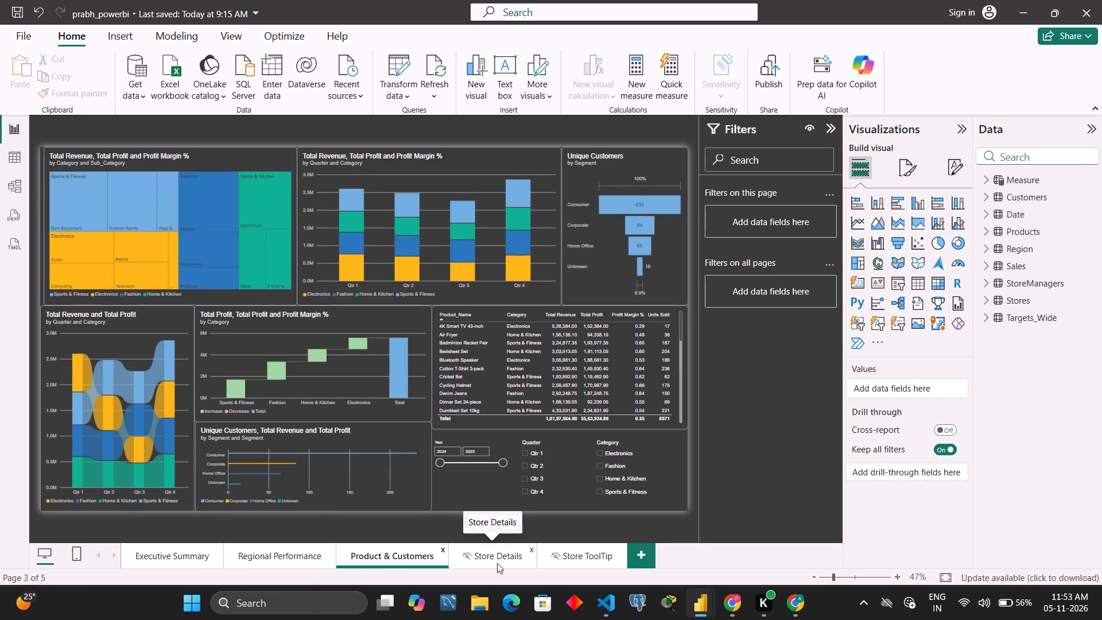
{"action": "left_click", "coordinate": [497, 563]}
{"action": "left_click", "coordinate": [588, 556]}
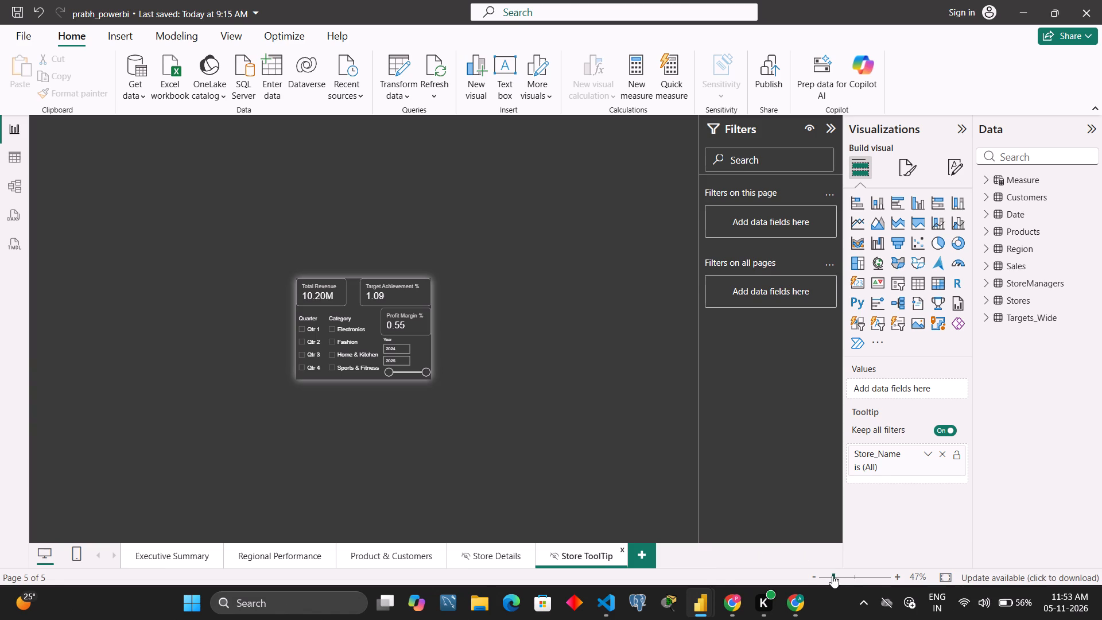
{"action": "left_click_drag", "start_coordinate": [832, 576], "coordinate": [850, 580]}
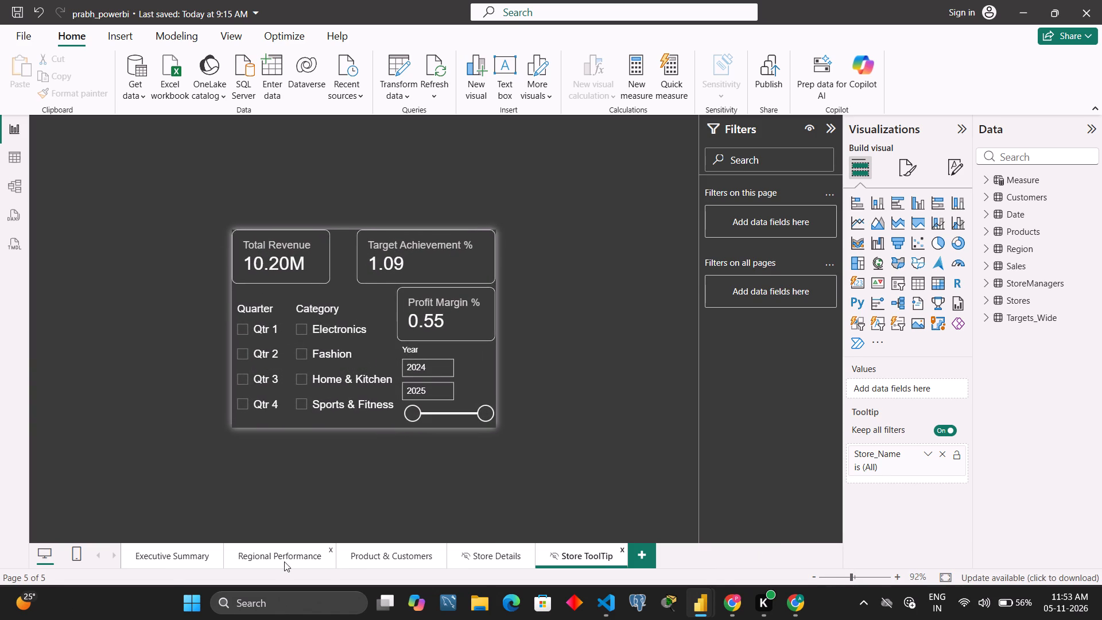
{"action": "left_click", "coordinate": [174, 565]}
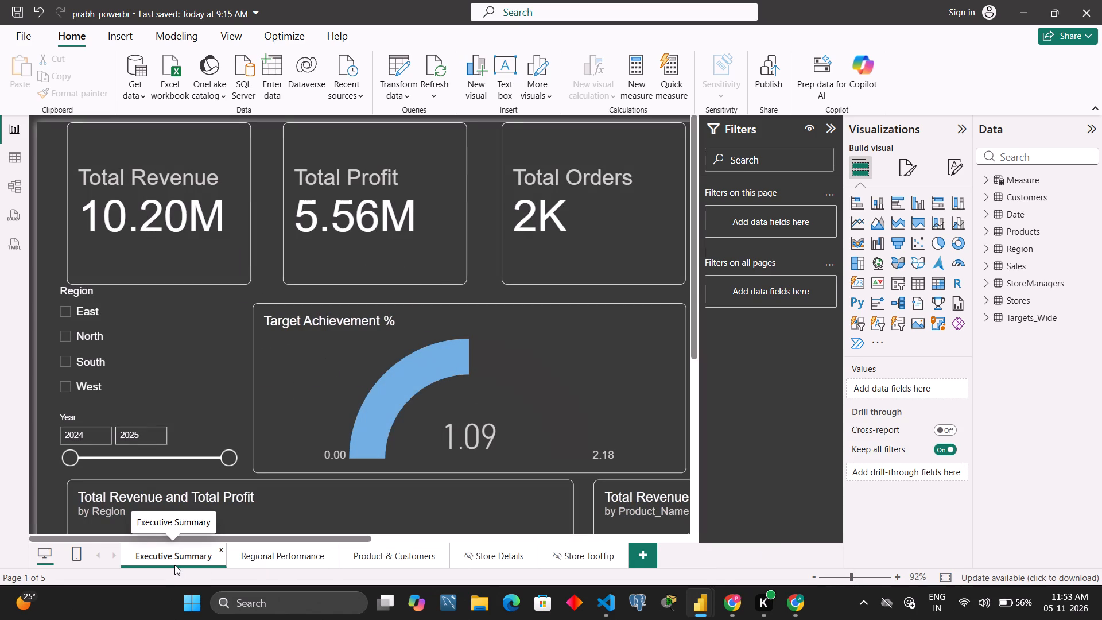
{"action": "left_click_drag", "start_coordinate": [852, 580], "coordinate": [833, 580]}
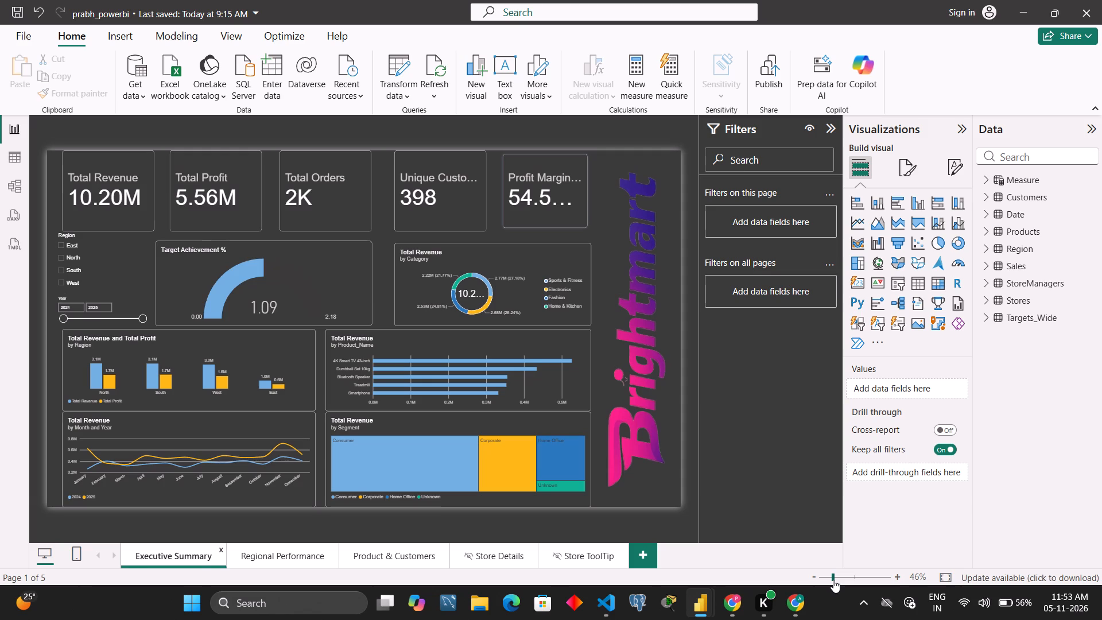
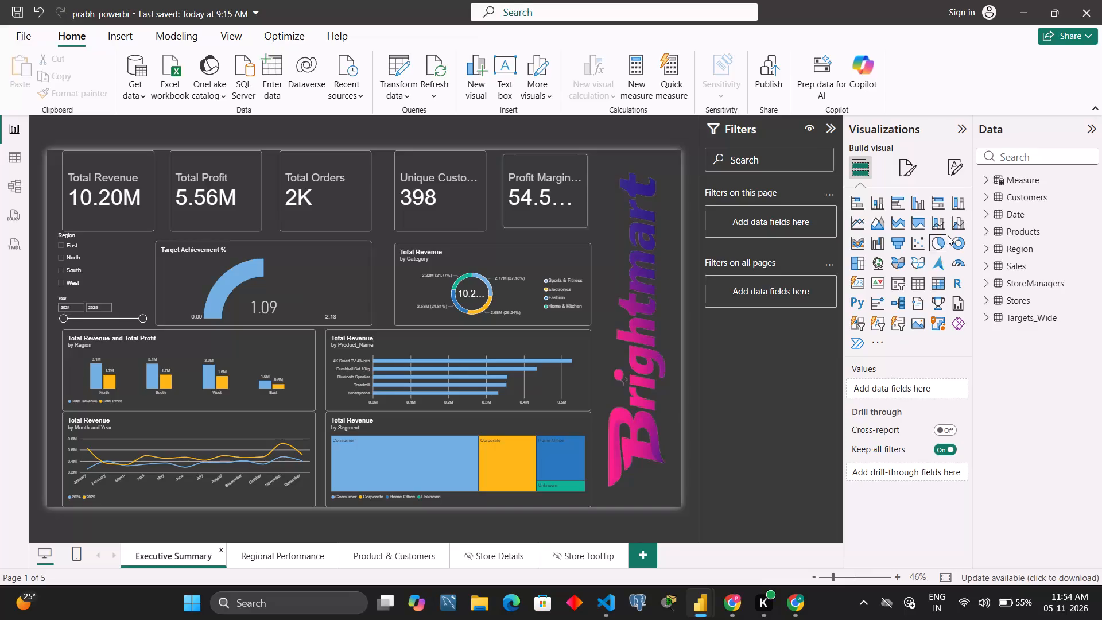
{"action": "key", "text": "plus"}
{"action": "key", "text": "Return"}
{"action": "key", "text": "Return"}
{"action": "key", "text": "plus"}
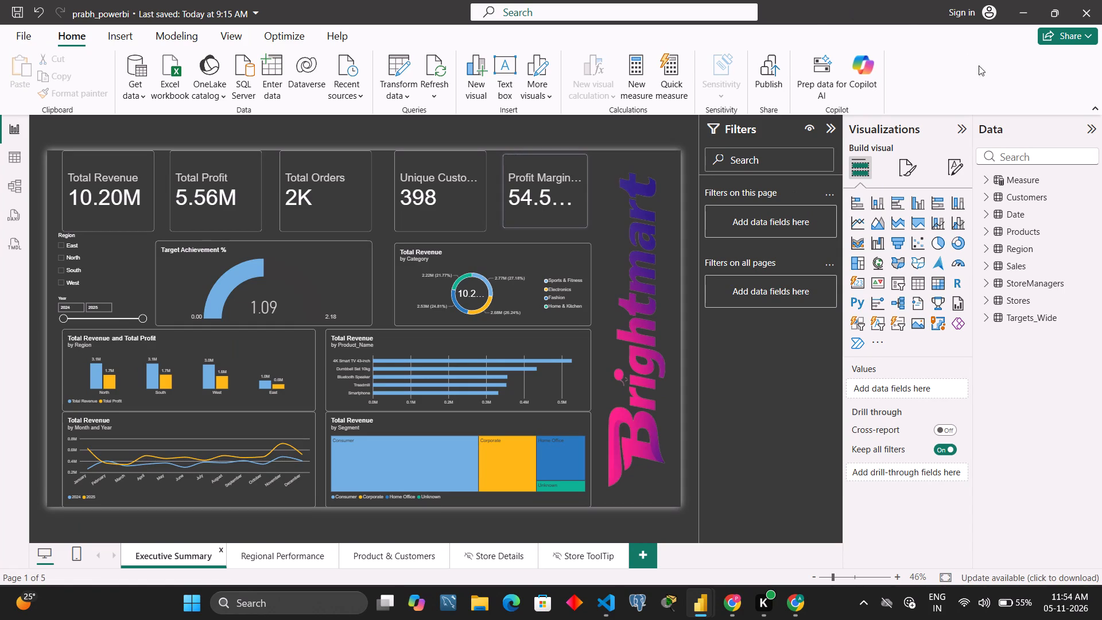
Expand the Measure table and examine the DAX formula of the Profit Margin % measure.
{"action": "left_click", "coordinate": [984, 185]}
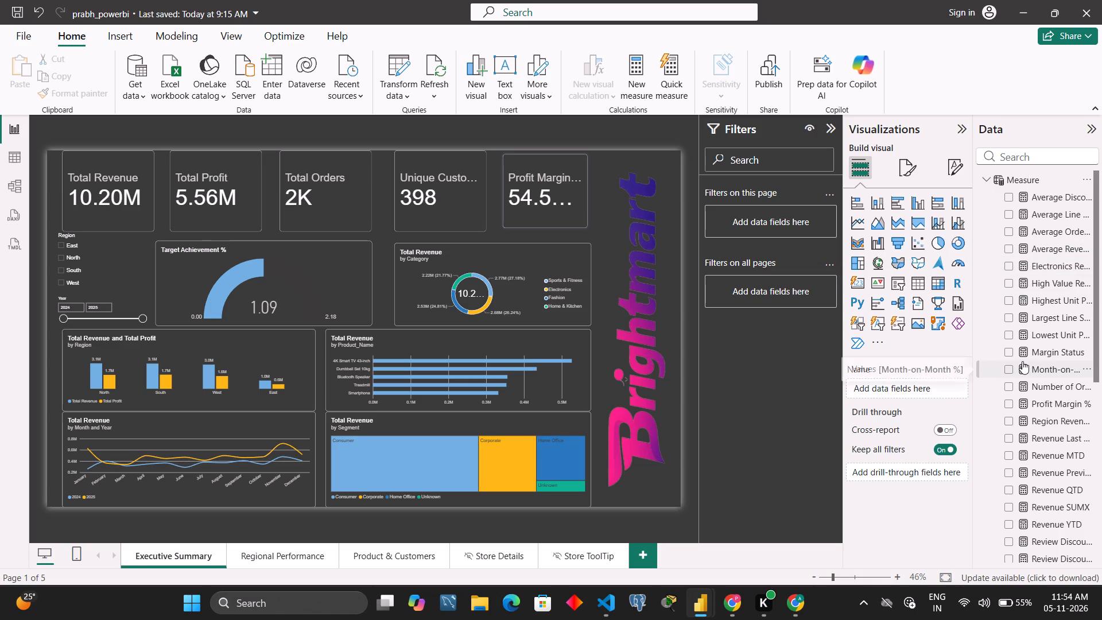
{"action": "scroll", "coordinate": [1022, 361], "scroll_direction": "right", "scroll_amount": 2}
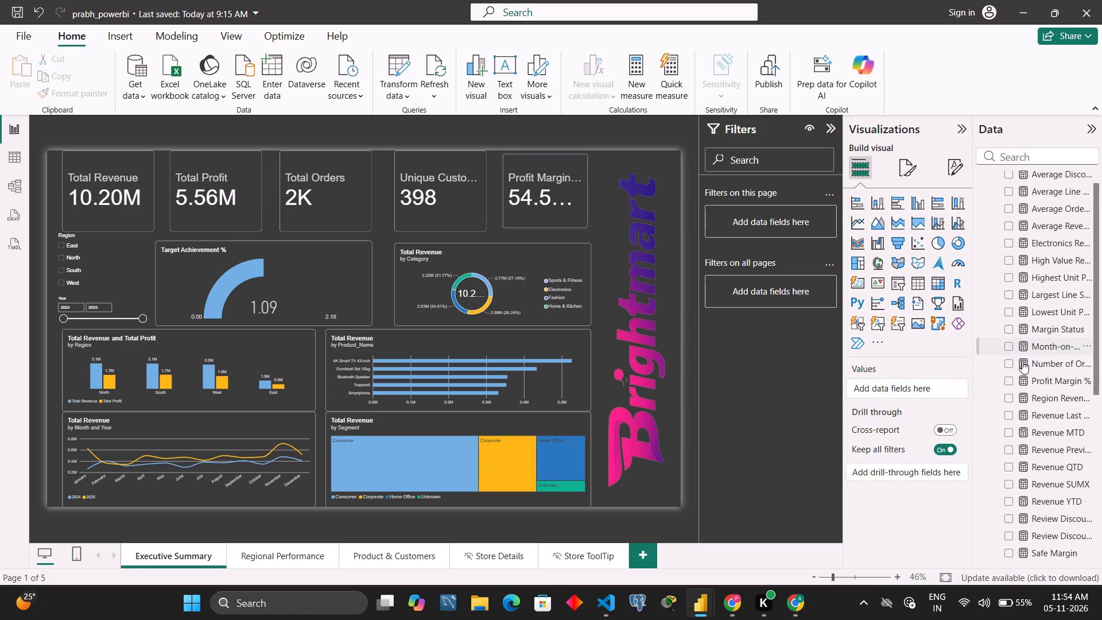
{"action": "scroll", "coordinate": [1022, 361], "scroll_direction": "right", "scroll_amount": 1}
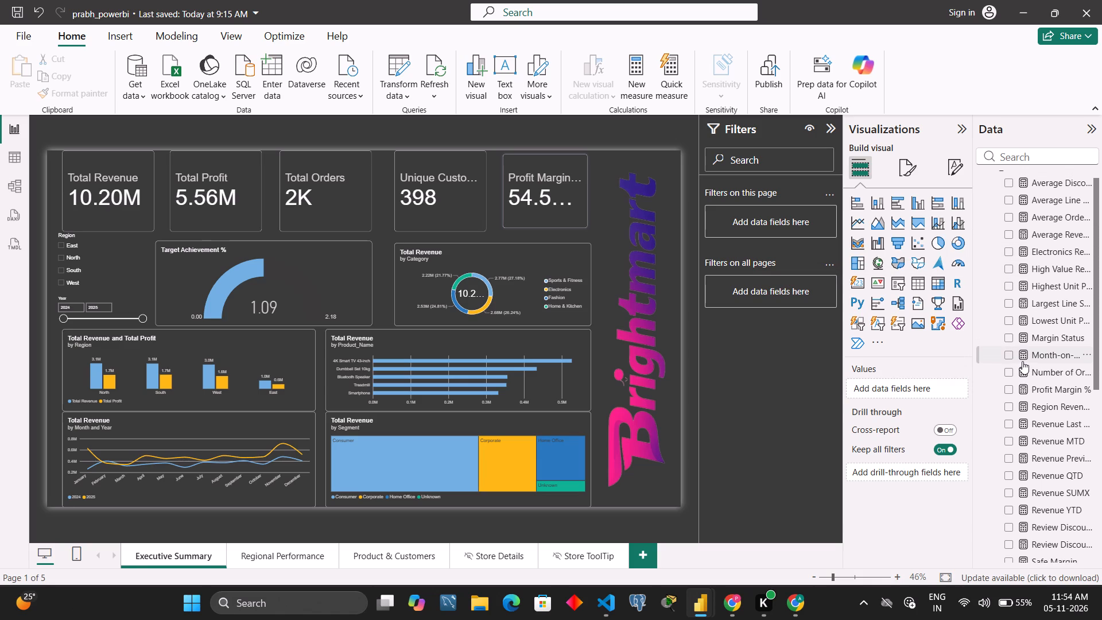
{"action": "left_click", "coordinate": [1064, 387]}
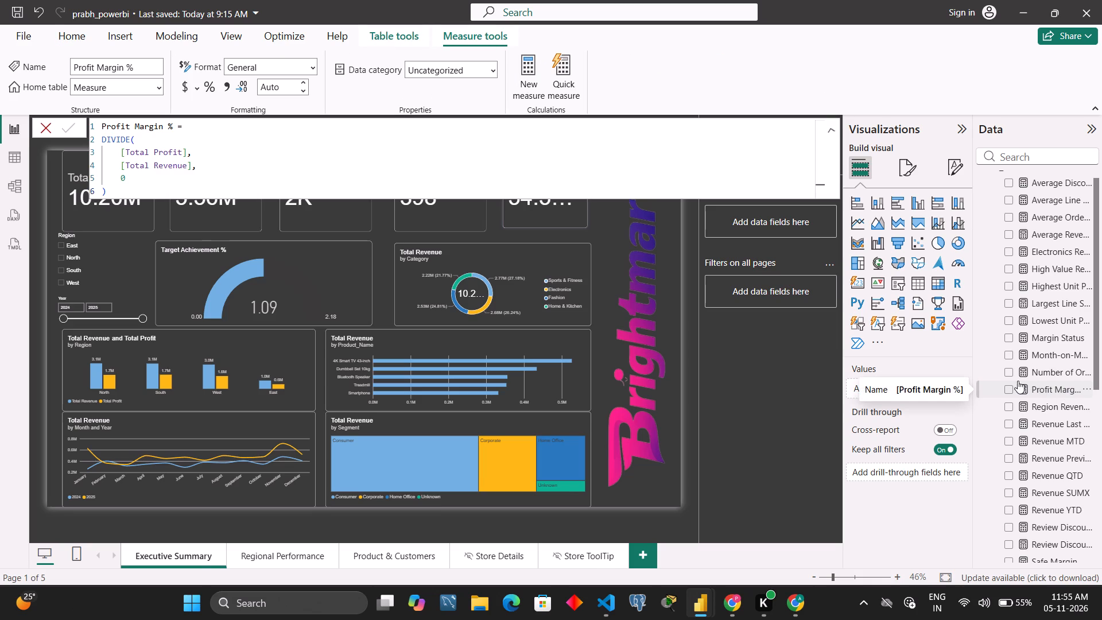
{"action": "left_click", "coordinate": [835, 131]}
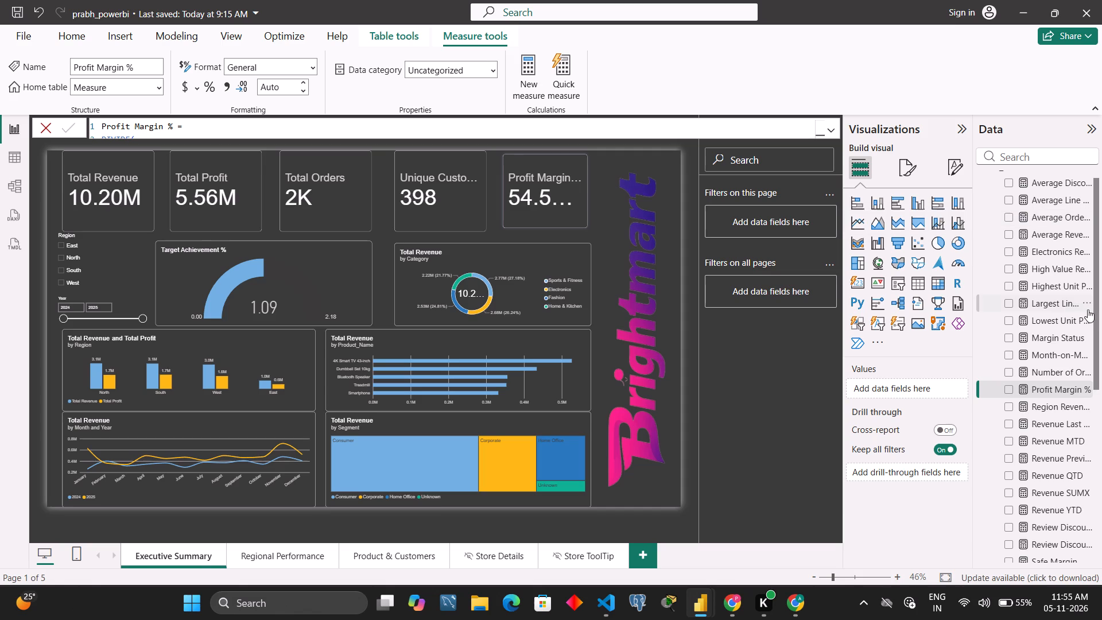
Look through the remaining measures in the Measure table and examine the DAX formula of Total Orders.
{"action": "scroll", "coordinate": [1051, 308], "scroll_direction": "down", "scroll_amount": 1}
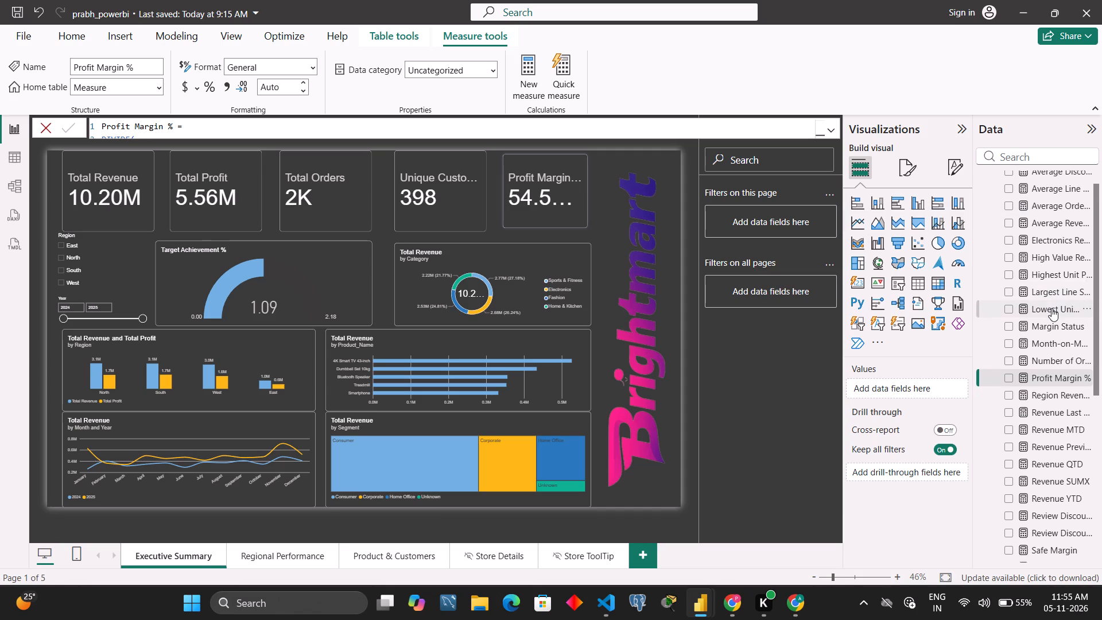
{"action": "scroll", "coordinate": [1051, 308], "scroll_direction": "down", "scroll_amount": 2}
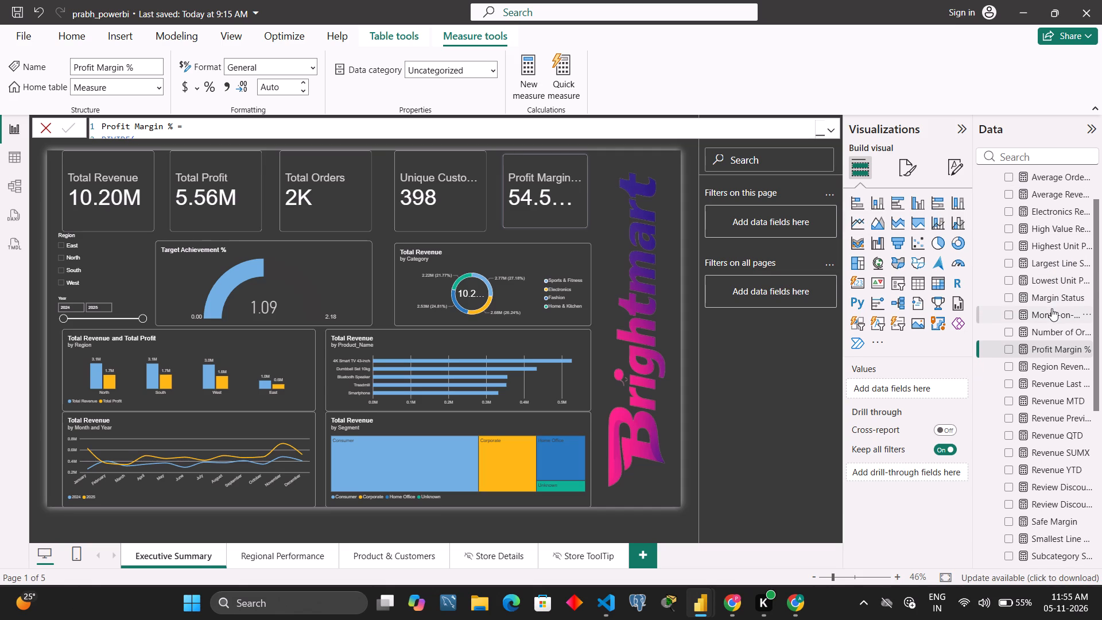
{"action": "scroll", "coordinate": [1051, 308], "scroll_direction": "down", "scroll_amount": 2}
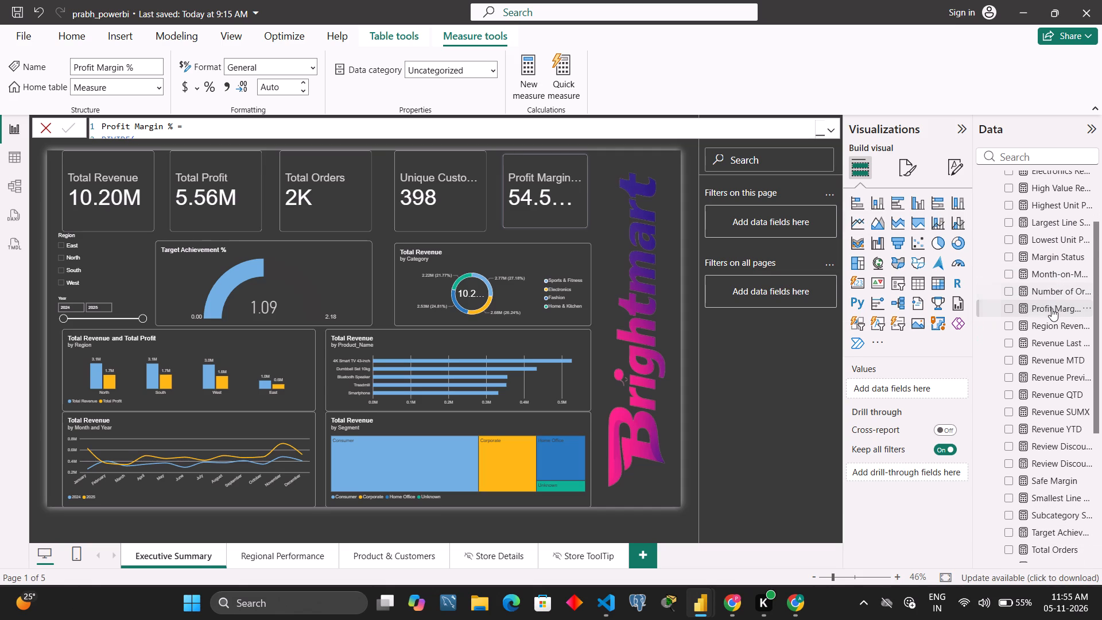
{"action": "scroll", "coordinate": [1051, 308], "scroll_direction": "down", "scroll_amount": 2}
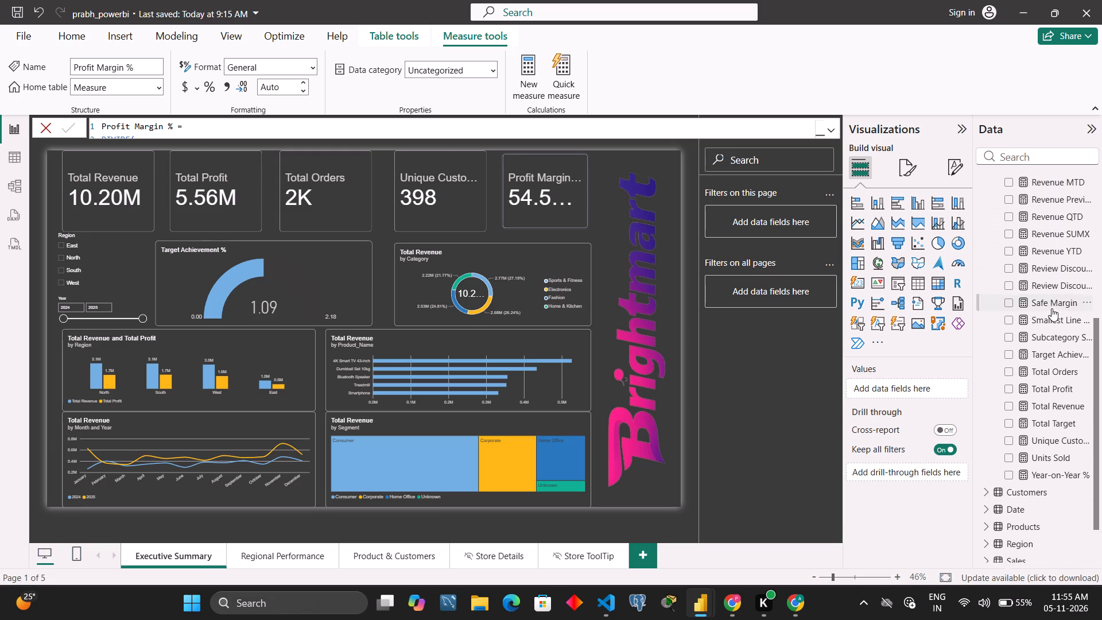
{"action": "scroll", "coordinate": [1051, 308], "scroll_direction": "down", "scroll_amount": 1}
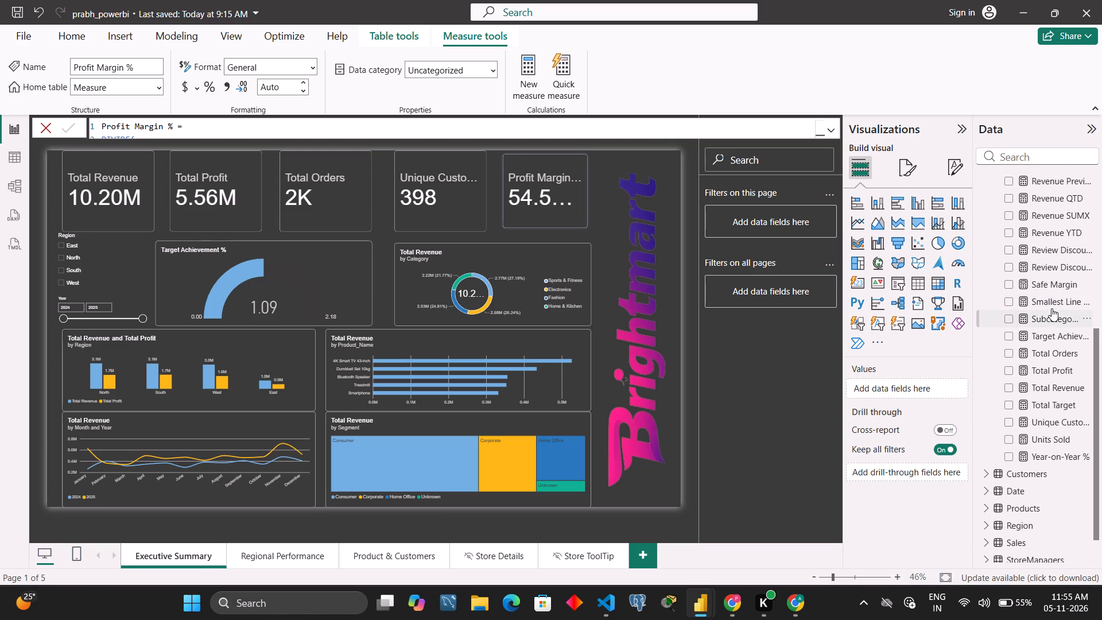
{"action": "scroll", "coordinate": [1051, 308], "scroll_direction": "down", "scroll_amount": 1}
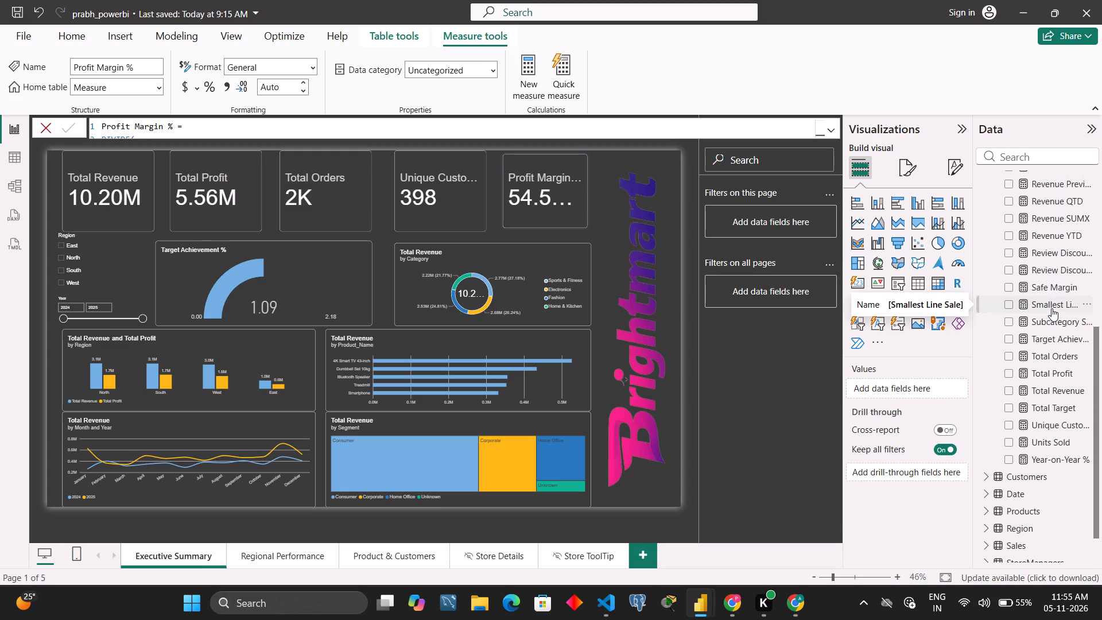
{"action": "left_click", "coordinate": [1056, 359]}
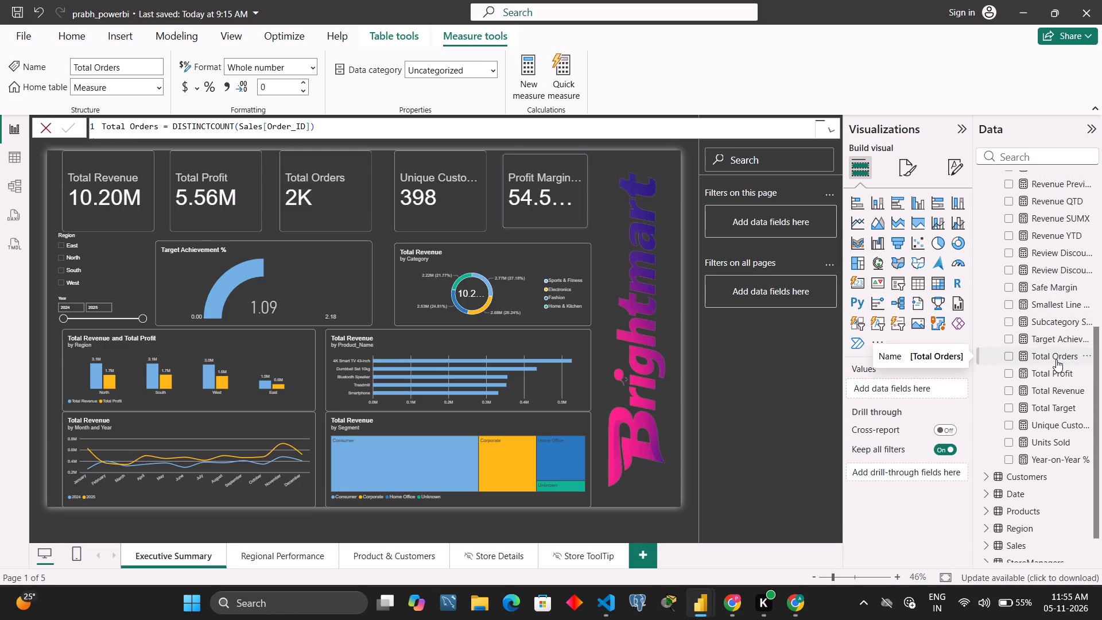
{"action": "left_click", "coordinate": [826, 130]}
{"action": "left_click", "coordinate": [831, 130]}
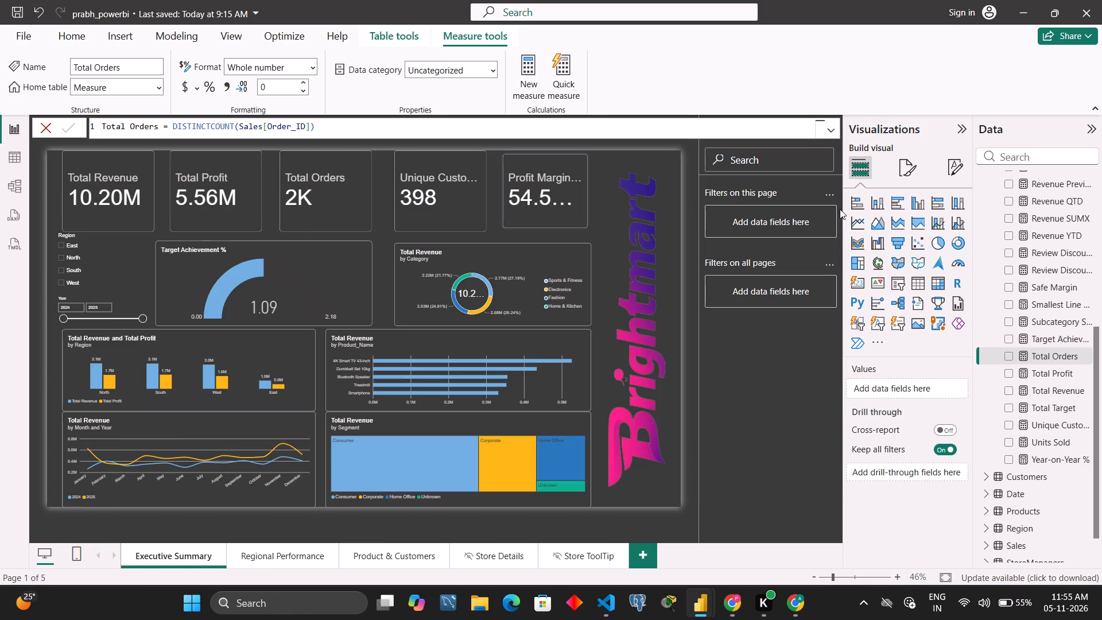
Go back to the Profit Margin % measure and examine its DAX formula again.
{"action": "scroll", "coordinate": [1056, 277], "scroll_direction": "up", "scroll_amount": 1}
{"action": "scroll", "coordinate": [1039, 217], "scroll_direction": "up", "scroll_amount": 1}
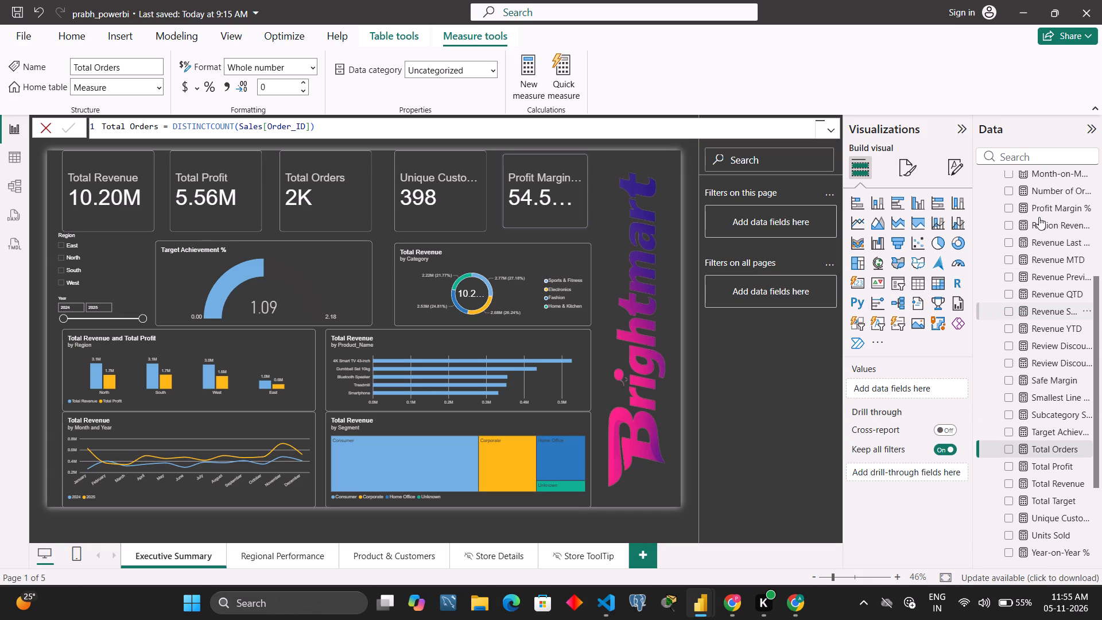
{"action": "scroll", "coordinate": [1039, 217], "scroll_direction": "up", "scroll_amount": 1}
{"action": "right_click", "coordinate": [1039, 217]}
{"action": "left_click", "coordinate": [1050, 206]}
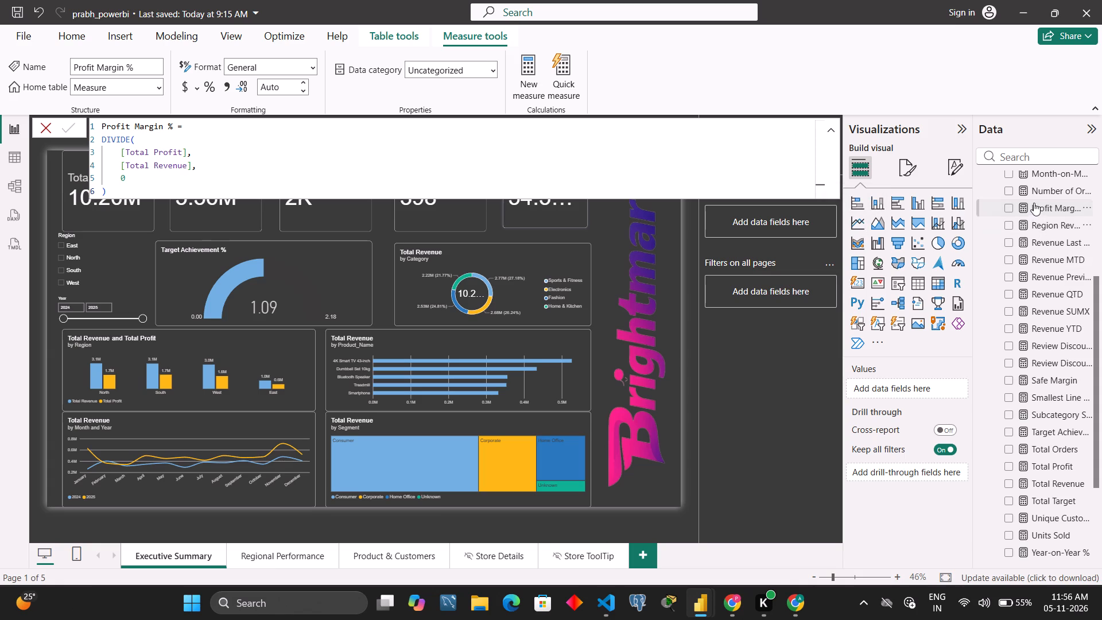
Examine the DAX formulas of Revenue Last Year, MTD, Previous Month, QTD, SUMX and YTD in order, ending on Profit Margin %.
{"action": "scroll", "coordinate": [1036, 207], "scroll_direction": "up", "scroll_amount": 2}
{"action": "scroll", "coordinate": [1036, 207], "scroll_direction": "right", "scroll_amount": 1}
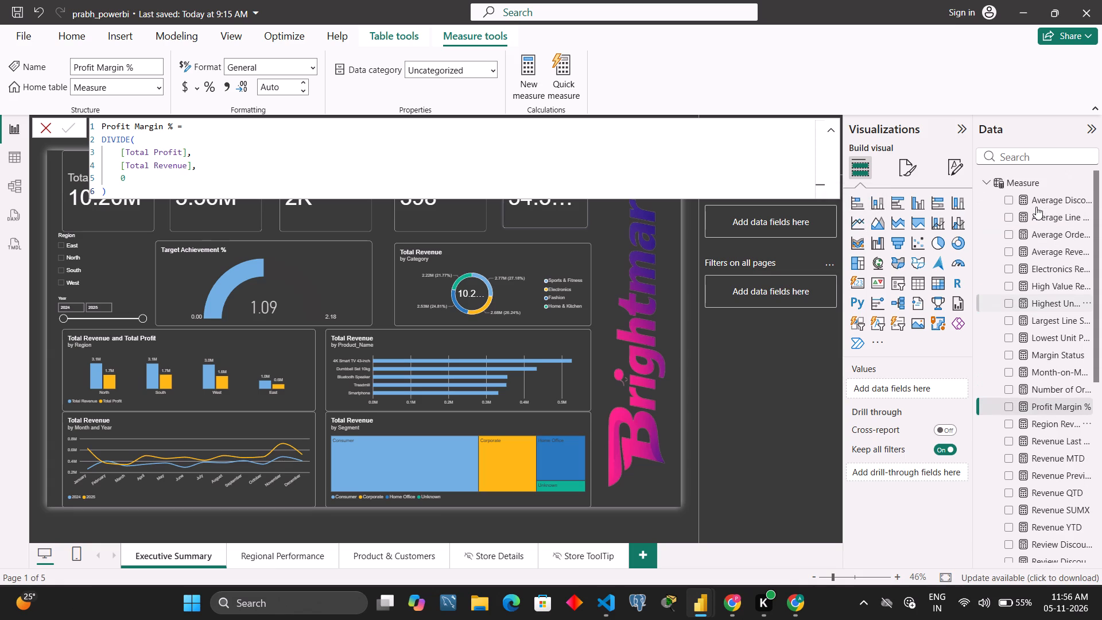
{"action": "scroll", "coordinate": [1036, 207], "scroll_direction": "right", "scroll_amount": 1}
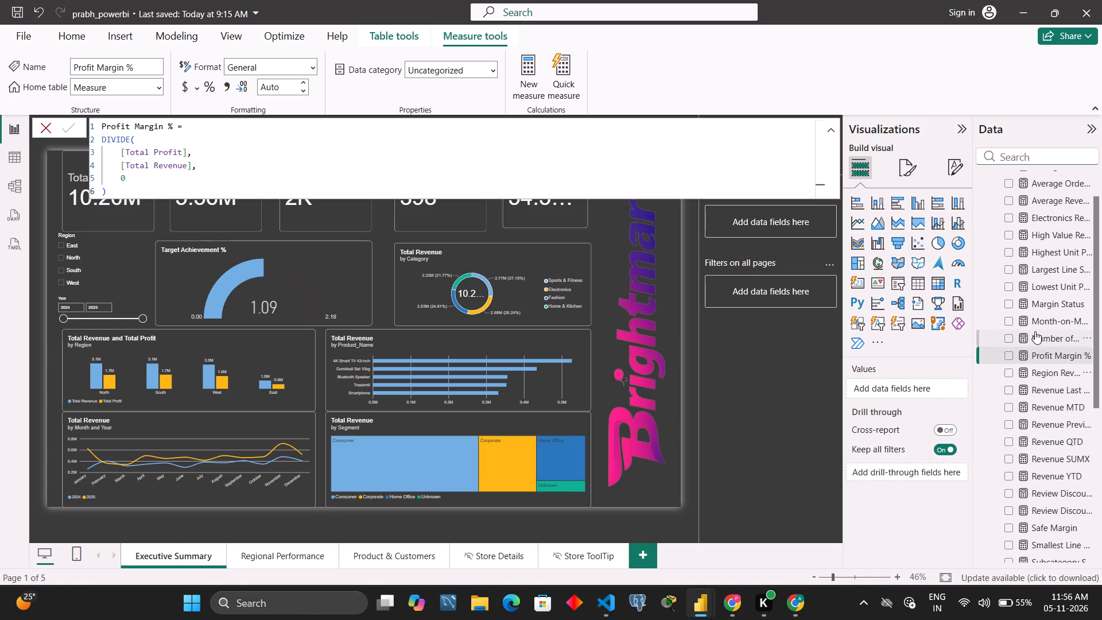
{"action": "scroll", "coordinate": [1025, 279], "scroll_direction": "right", "scroll_amount": 1}
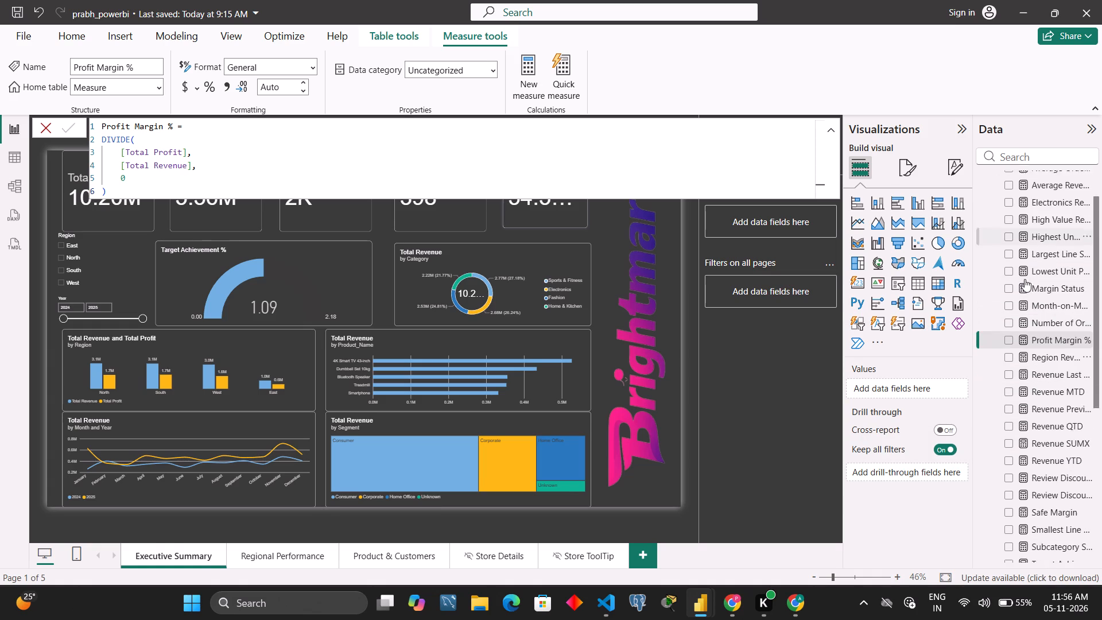
{"action": "scroll", "coordinate": [1025, 279], "scroll_direction": "right", "scroll_amount": 1}
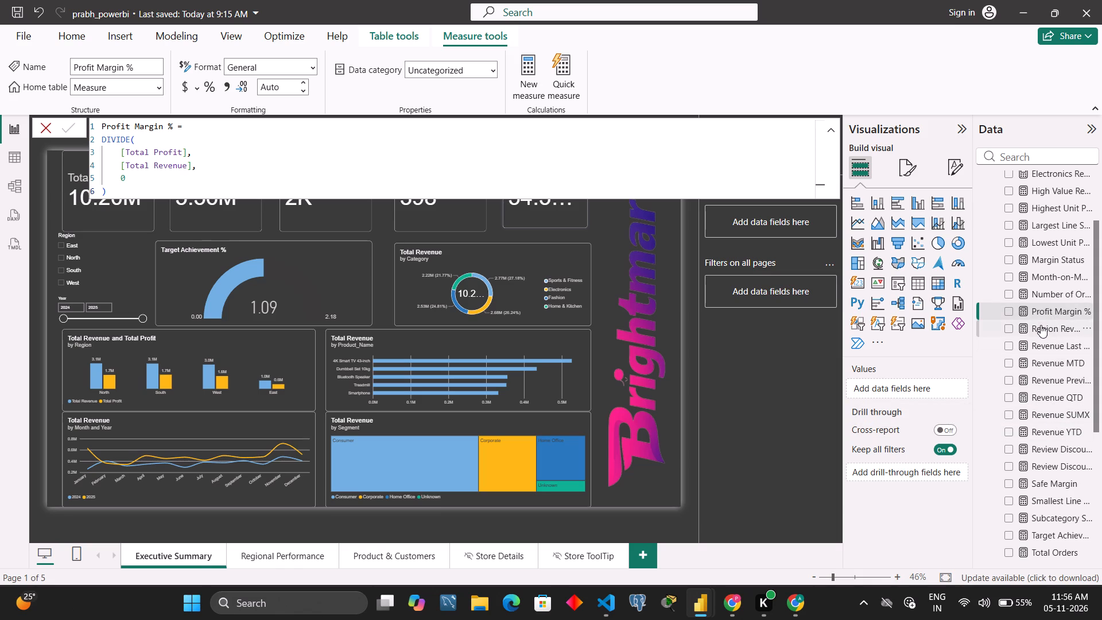
{"action": "left_click", "coordinate": [1044, 350]}
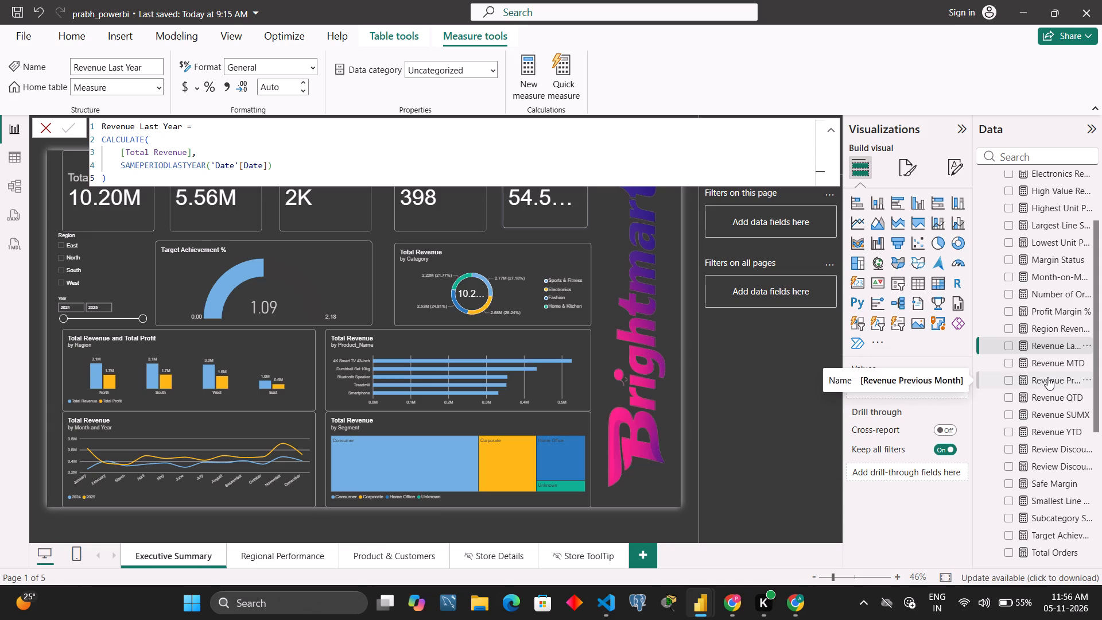
{"action": "left_click", "coordinate": [1049, 369]}
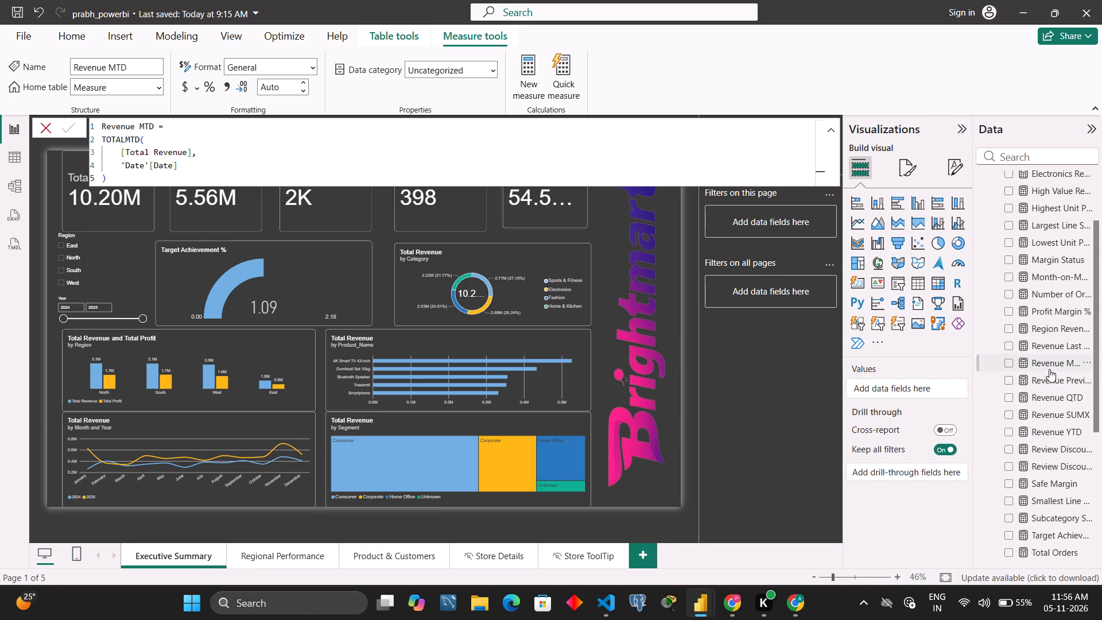
{"action": "left_click", "coordinate": [1049, 382]}
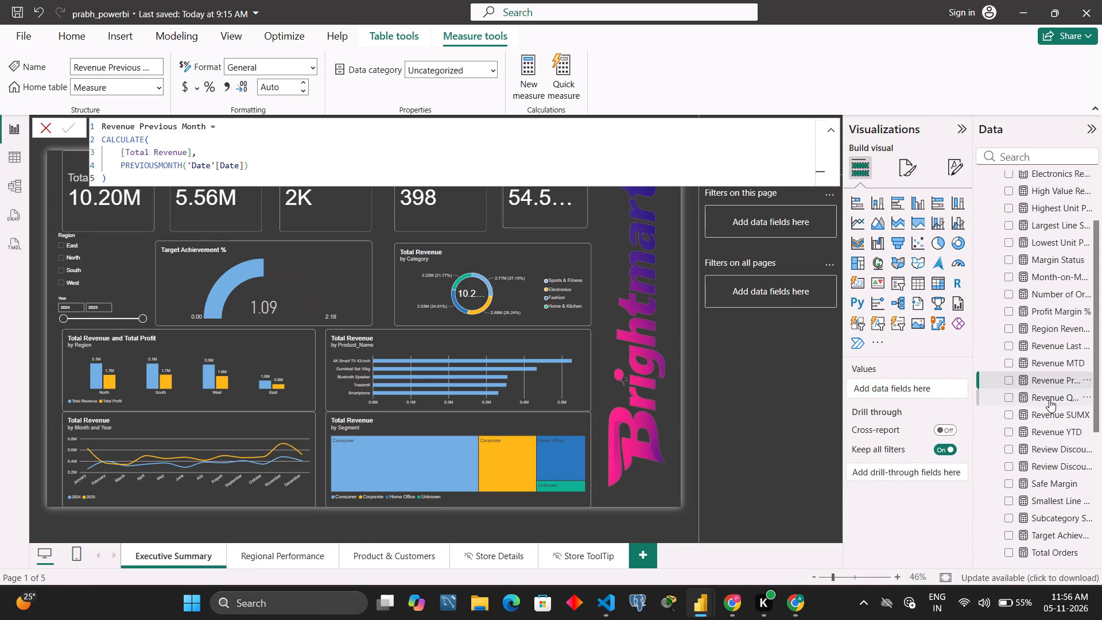
{"action": "left_click", "coordinate": [1049, 400]}
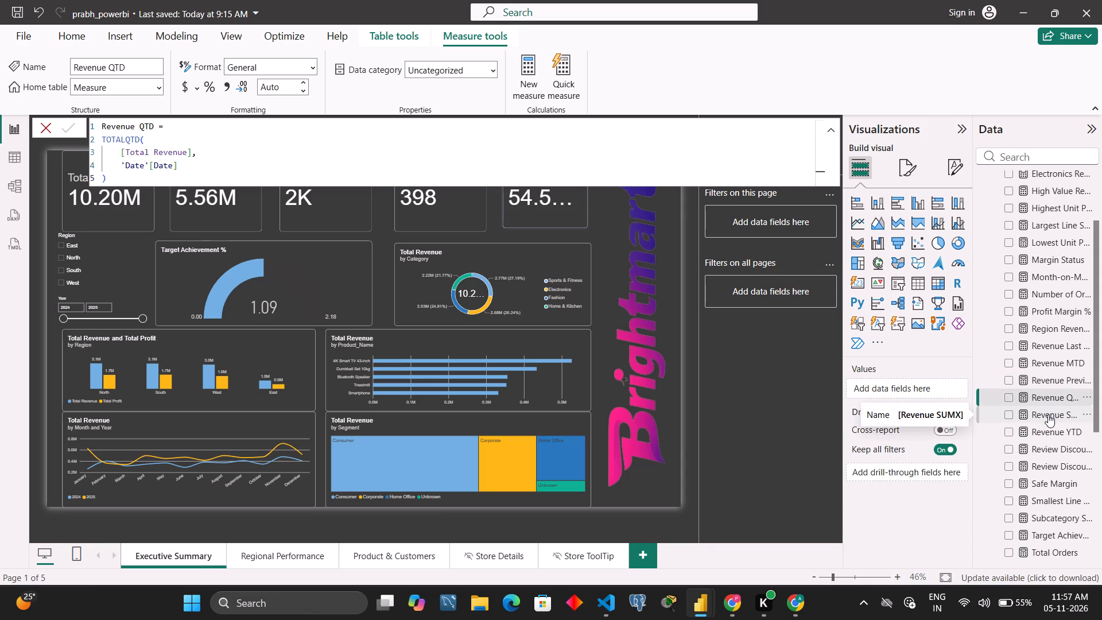
{"action": "left_click", "coordinate": [1047, 416]}
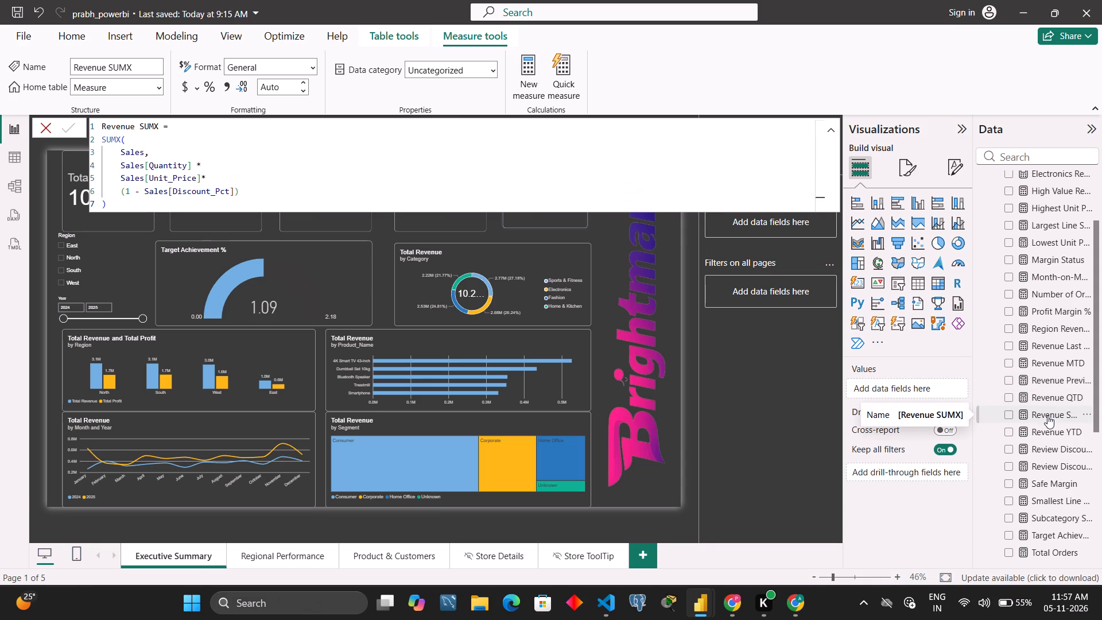
{"action": "left_click", "coordinate": [1050, 432]}
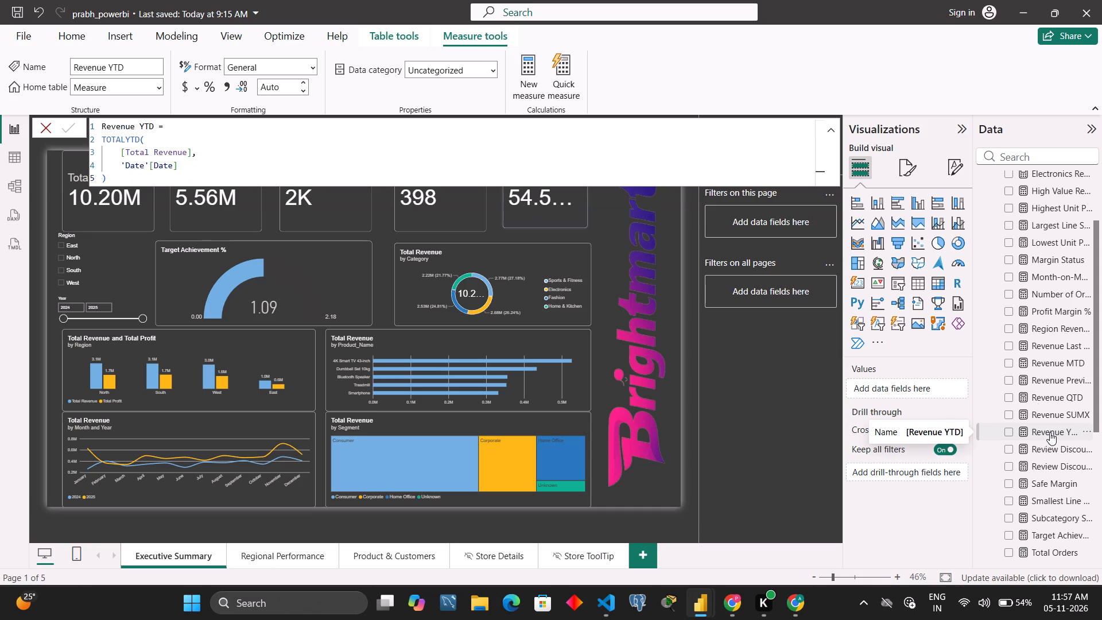
{"action": "left_click", "coordinate": [1076, 308]}
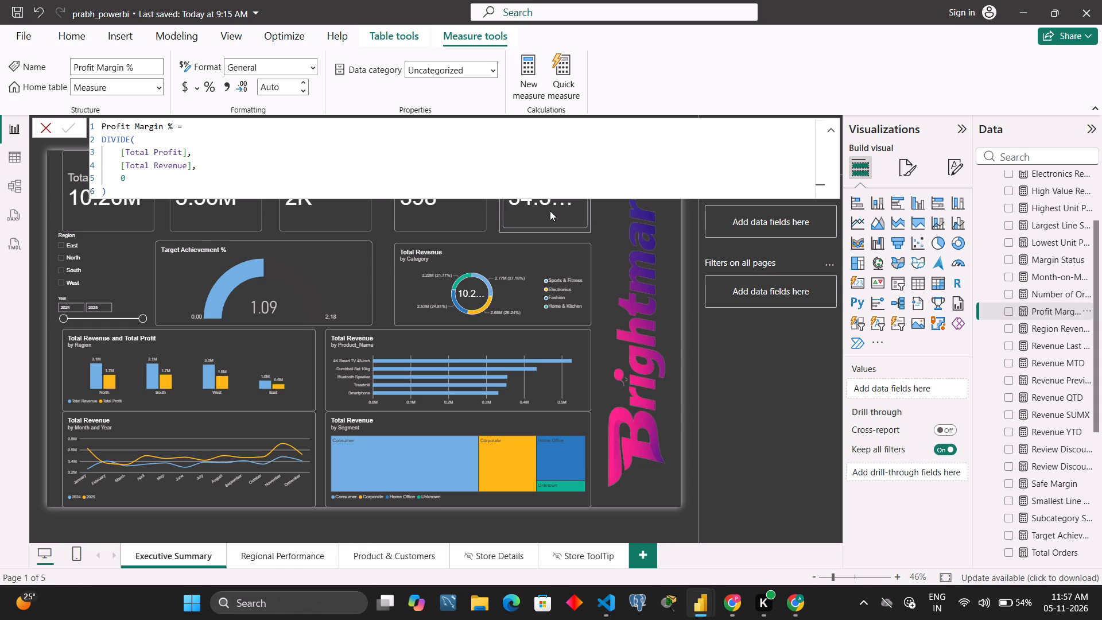
Open the Power Query Editor through Transform data and display the Sales query.
{"action": "left_click", "coordinate": [84, 44]}
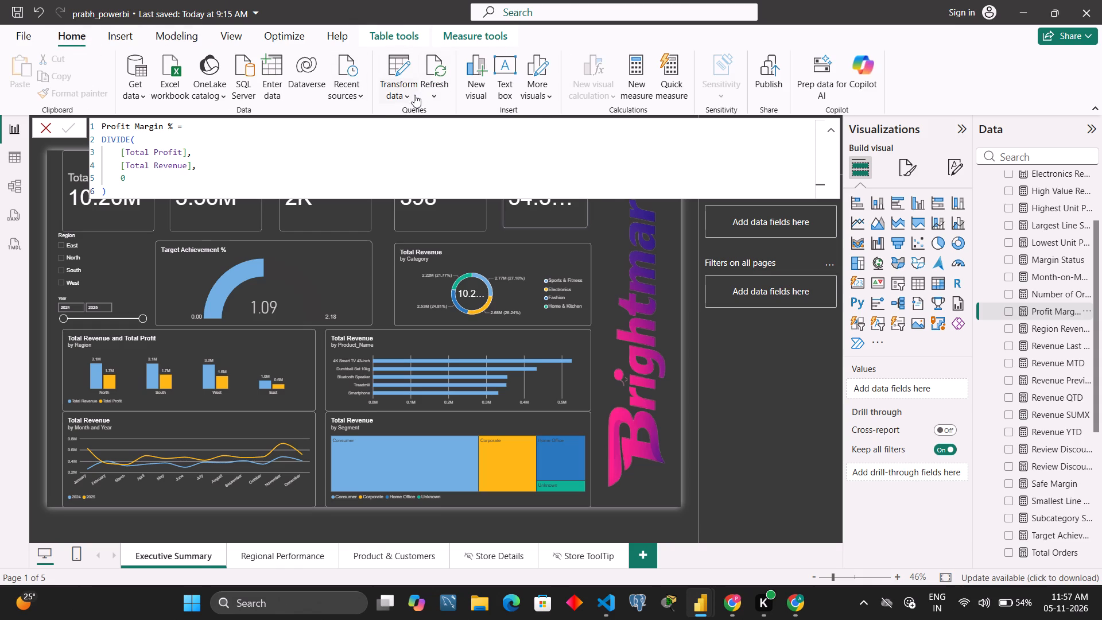
{"action": "left_click", "coordinate": [409, 94]}
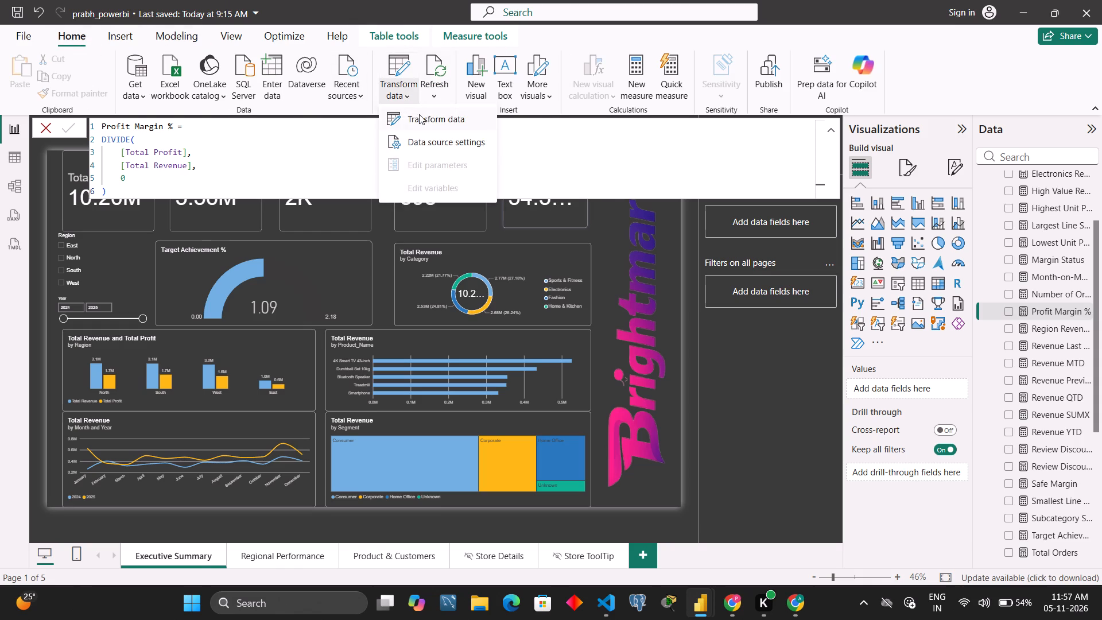
{"action": "left_click", "coordinate": [419, 114]}
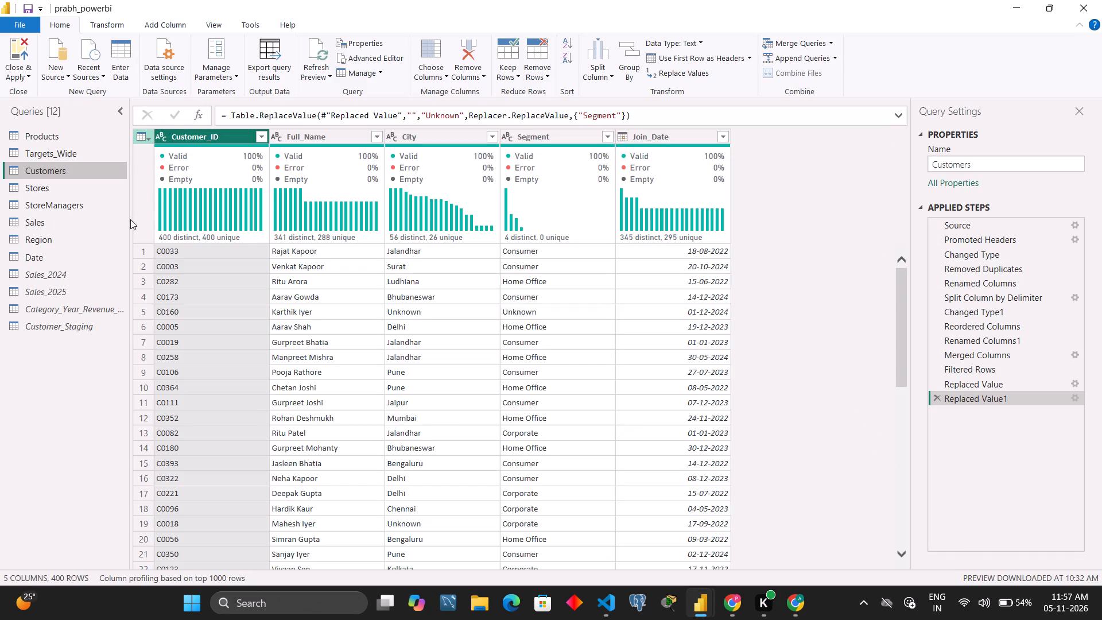
{"action": "left_click", "coordinate": [71, 227]}
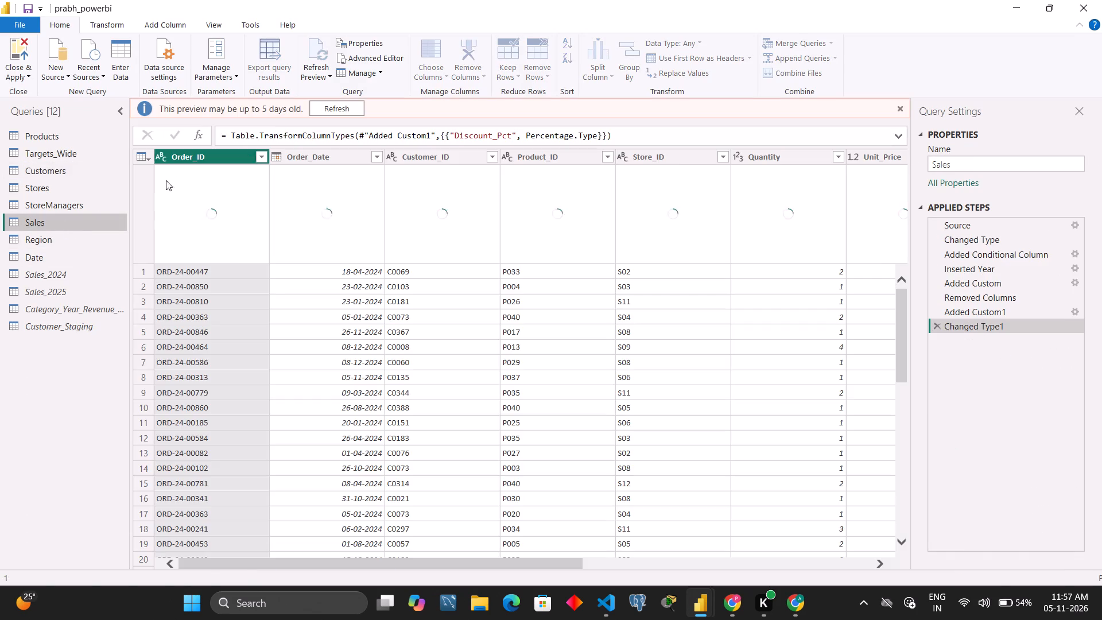
Change the data type of the Sales query's Revenue column to Whole Number.
{"action": "scroll", "coordinate": [523, 203], "scroll_direction": "left", "scroll_amount": 2}
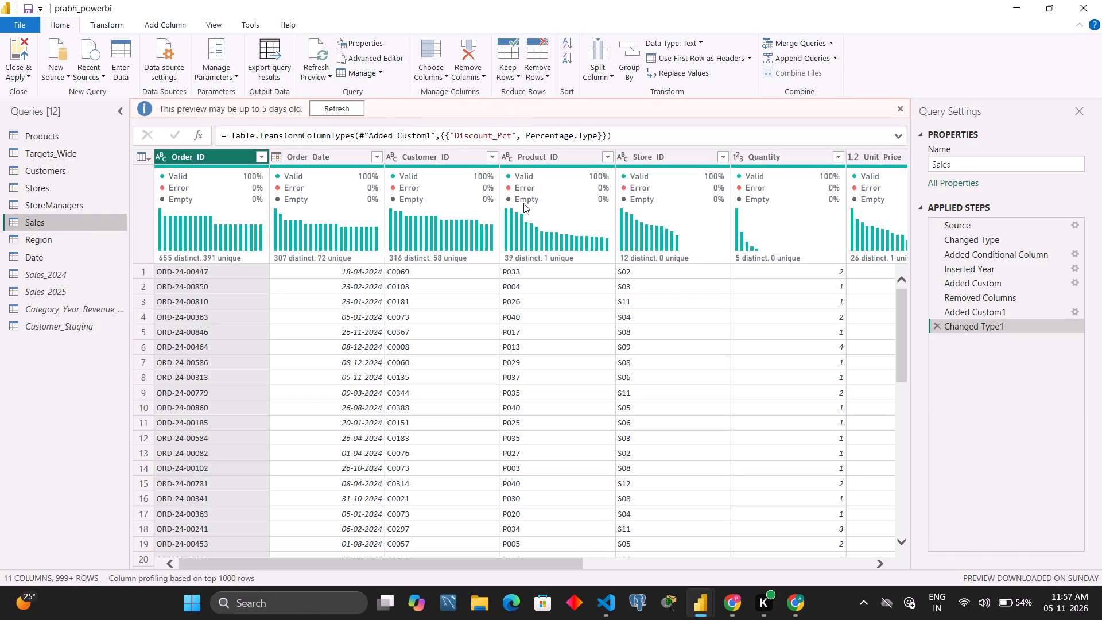
{"action": "scroll", "coordinate": [523, 203], "scroll_direction": "left", "scroll_amount": 2}
{"action": "scroll", "coordinate": [689, 265], "scroll_direction": "left", "scroll_amount": 4}
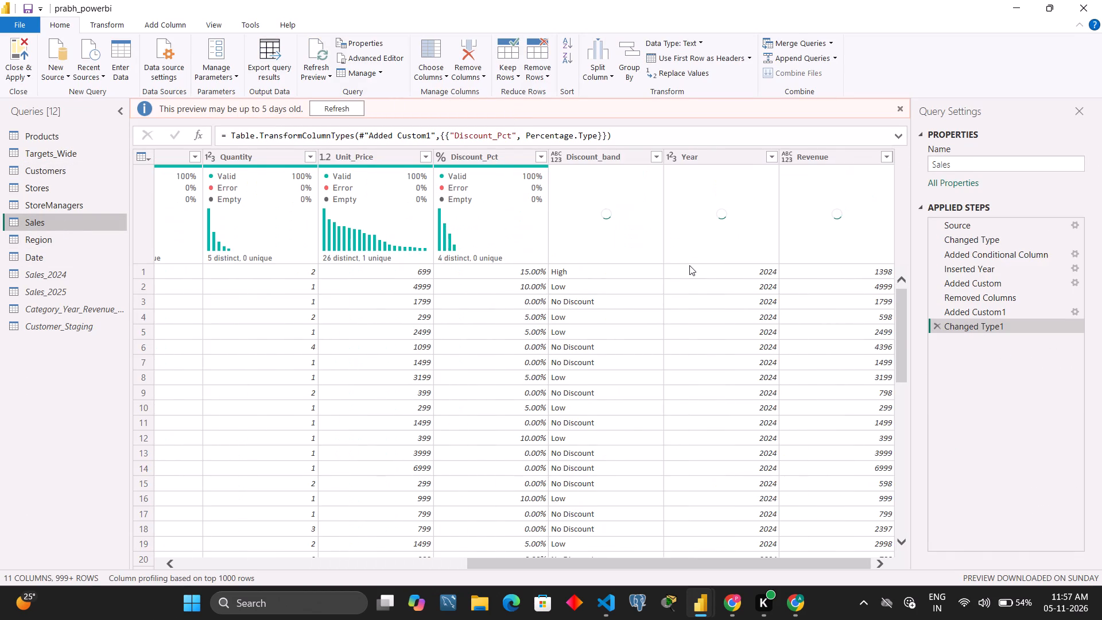
{"action": "right_click", "coordinate": [822, 160]}
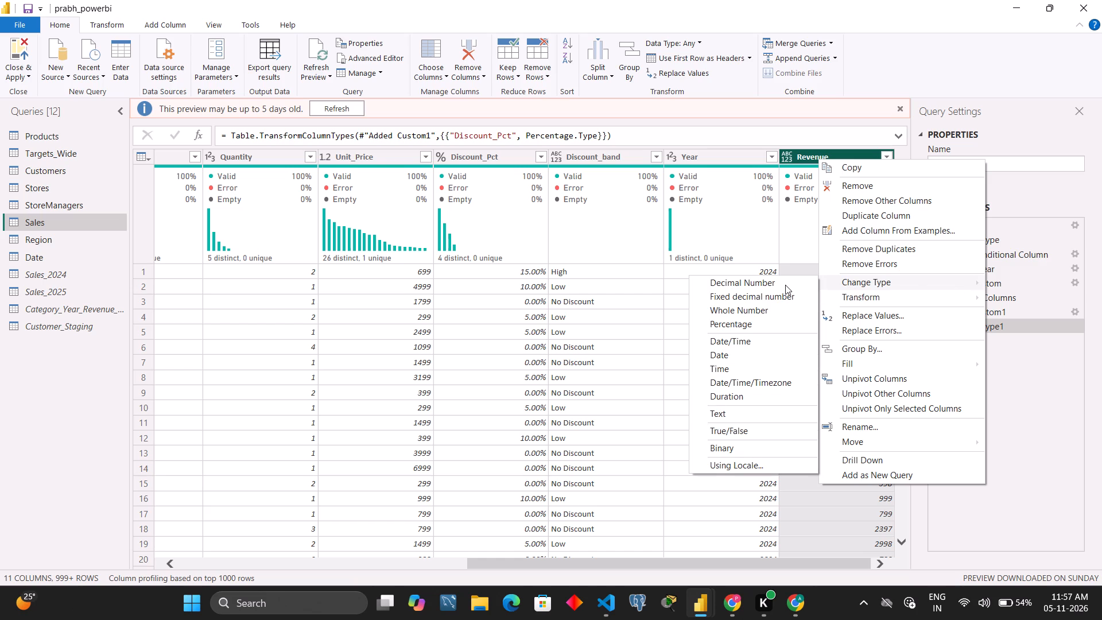
{"action": "left_click", "coordinate": [773, 313]}
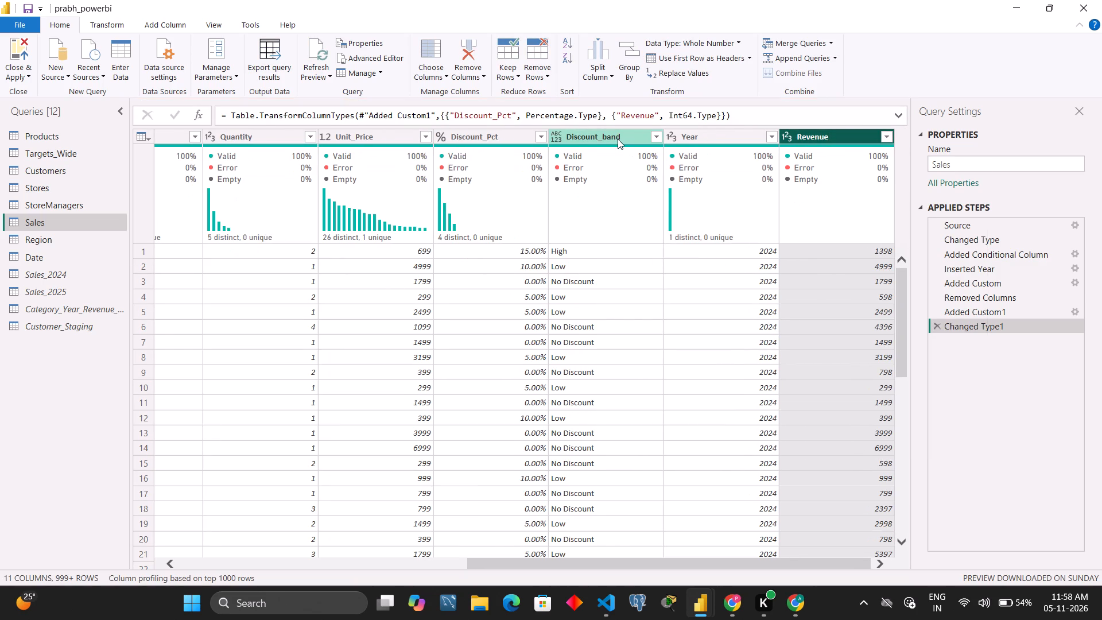
Change the data type of the Discount_band column in the Sales query to Text.
{"action": "right_click", "coordinate": [618, 139]}
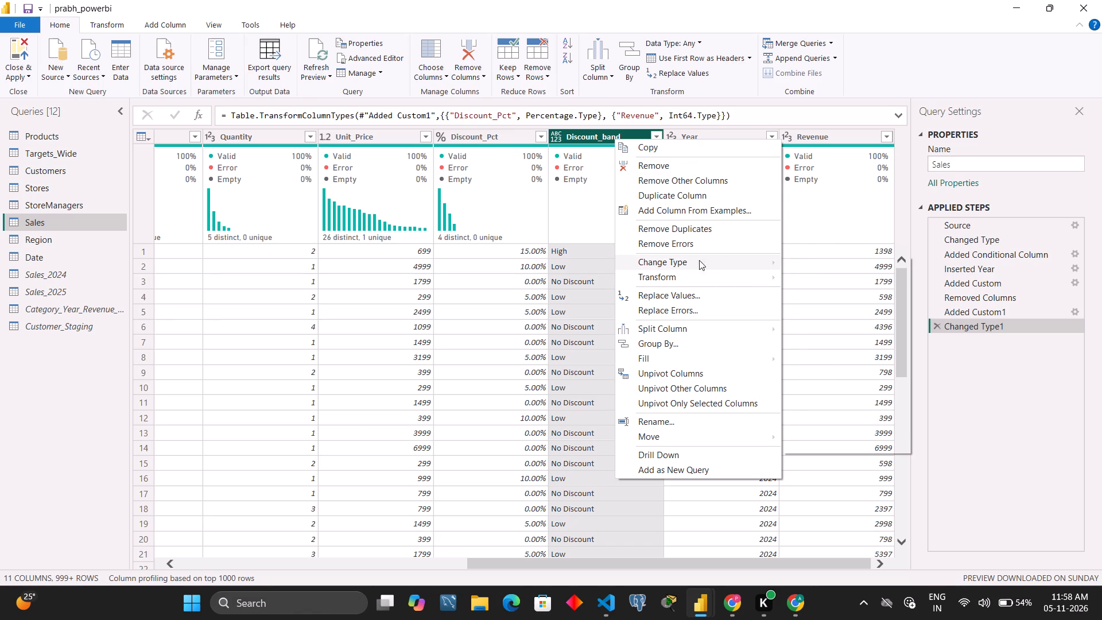
{"action": "left_click", "coordinate": [834, 388]}
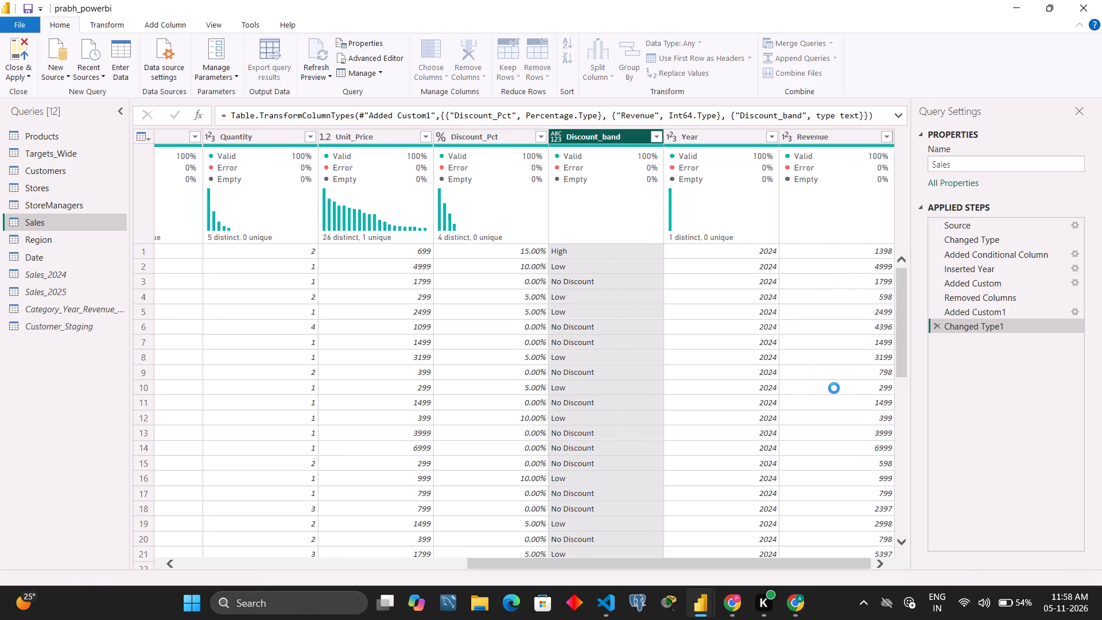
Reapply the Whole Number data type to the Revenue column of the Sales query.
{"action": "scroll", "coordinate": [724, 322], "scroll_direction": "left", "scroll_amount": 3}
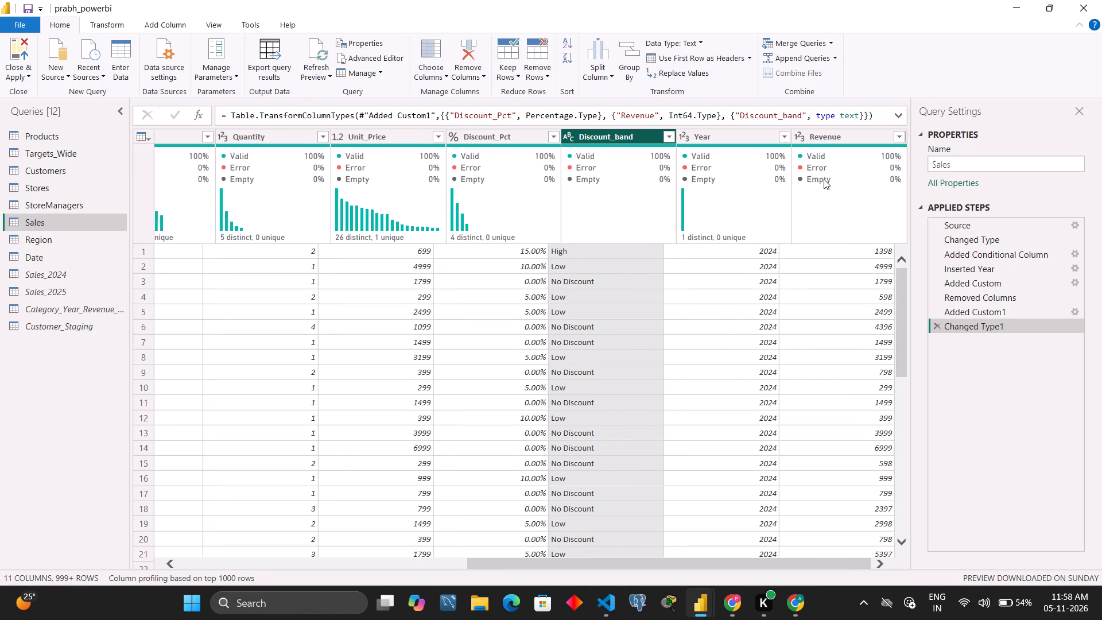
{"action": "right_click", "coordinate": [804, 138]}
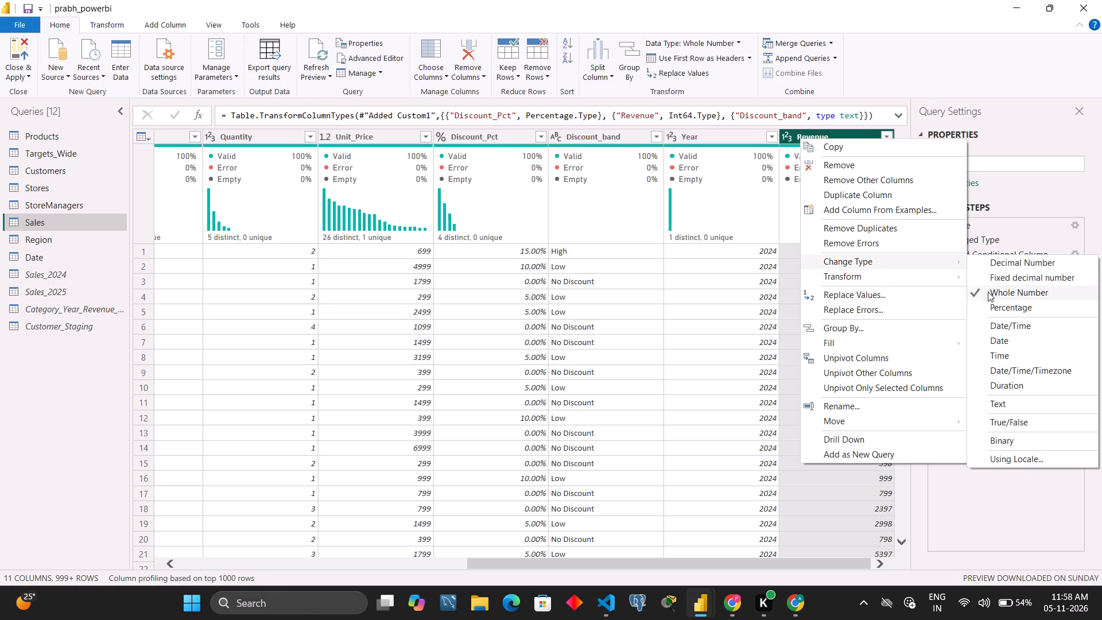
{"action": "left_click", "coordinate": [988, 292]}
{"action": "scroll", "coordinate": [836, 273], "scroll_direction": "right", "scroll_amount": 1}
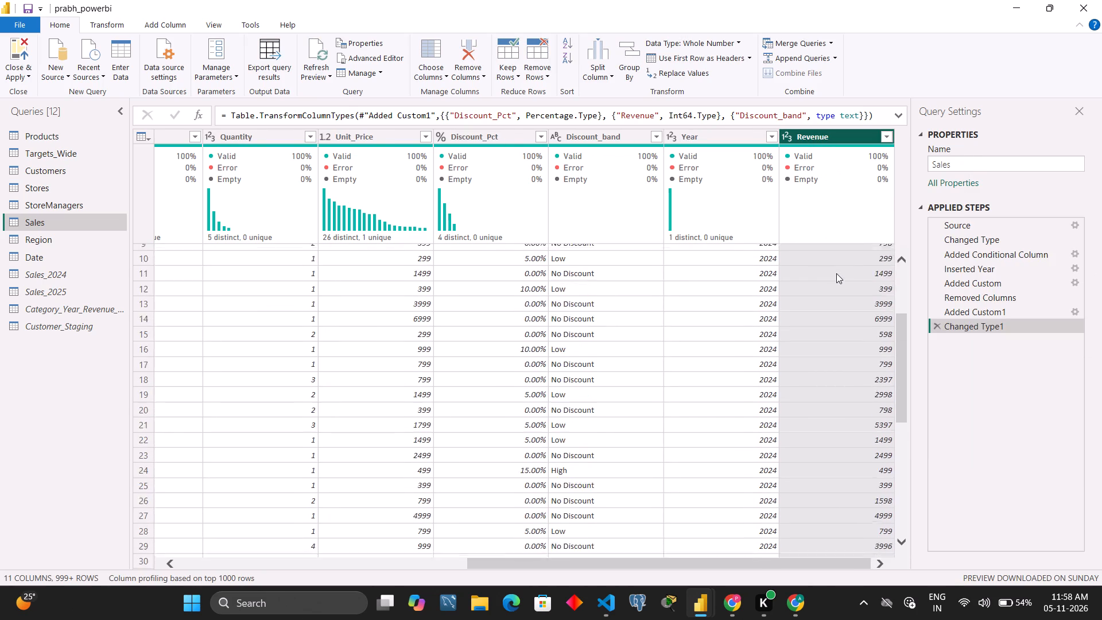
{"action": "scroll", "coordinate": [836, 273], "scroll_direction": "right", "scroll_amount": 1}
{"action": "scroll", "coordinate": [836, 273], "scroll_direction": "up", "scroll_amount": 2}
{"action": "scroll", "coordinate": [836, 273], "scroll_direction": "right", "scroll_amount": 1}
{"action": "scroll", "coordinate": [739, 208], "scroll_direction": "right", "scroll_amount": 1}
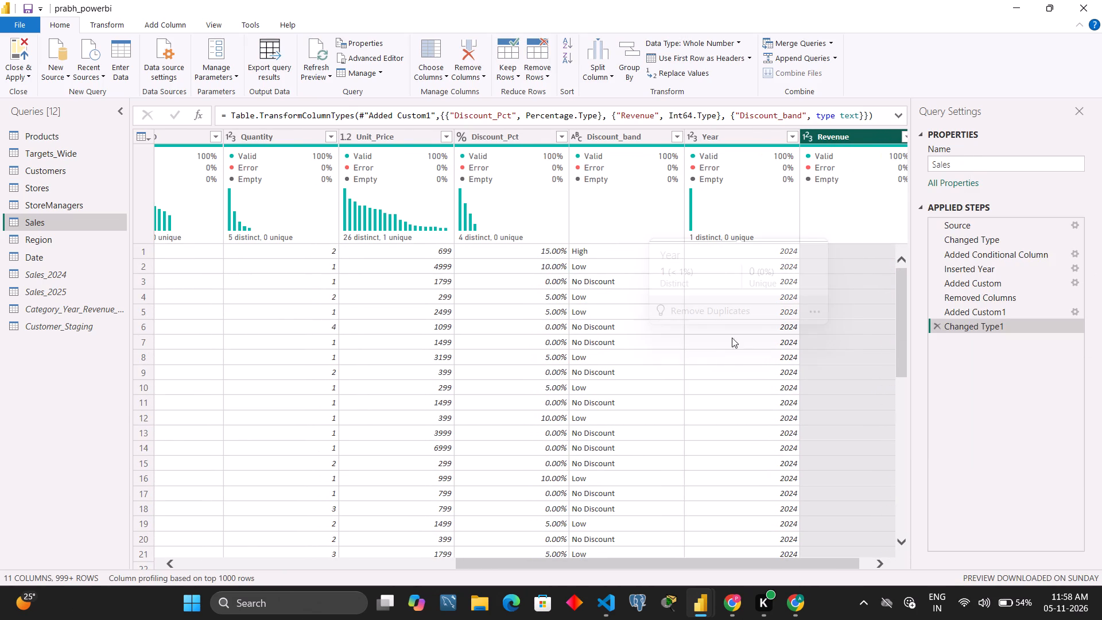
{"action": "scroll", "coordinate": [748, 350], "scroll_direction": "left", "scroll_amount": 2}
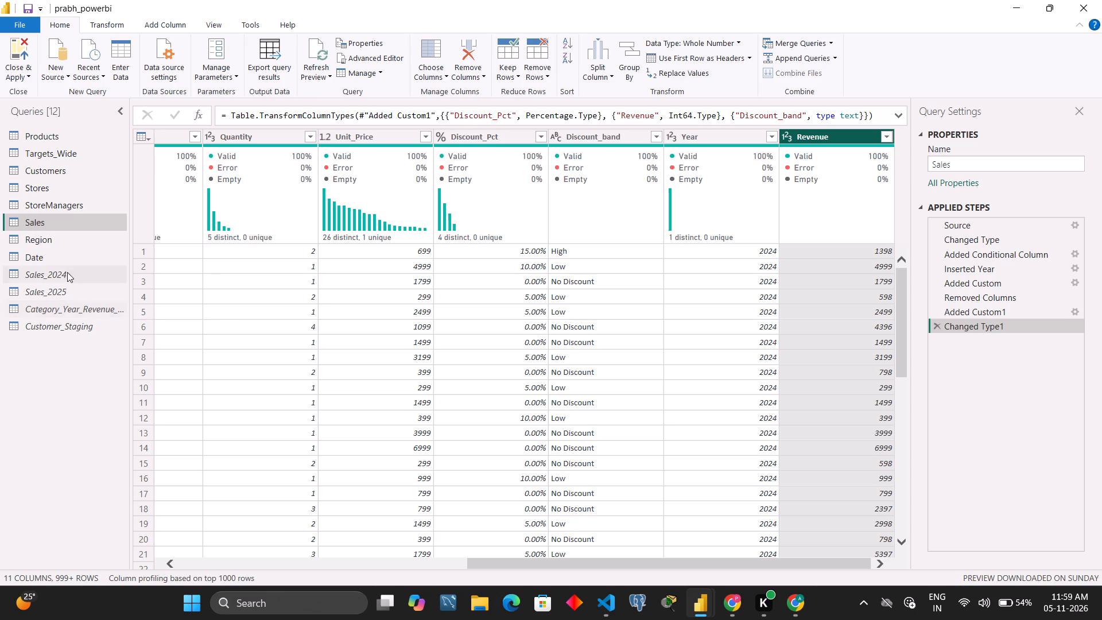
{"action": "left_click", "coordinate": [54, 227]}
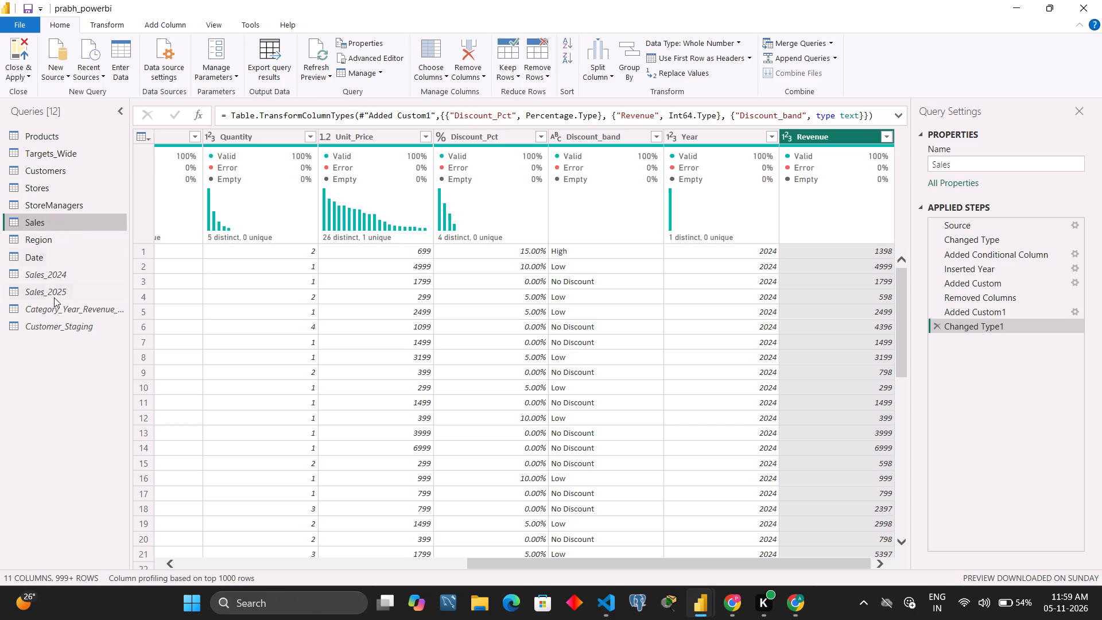
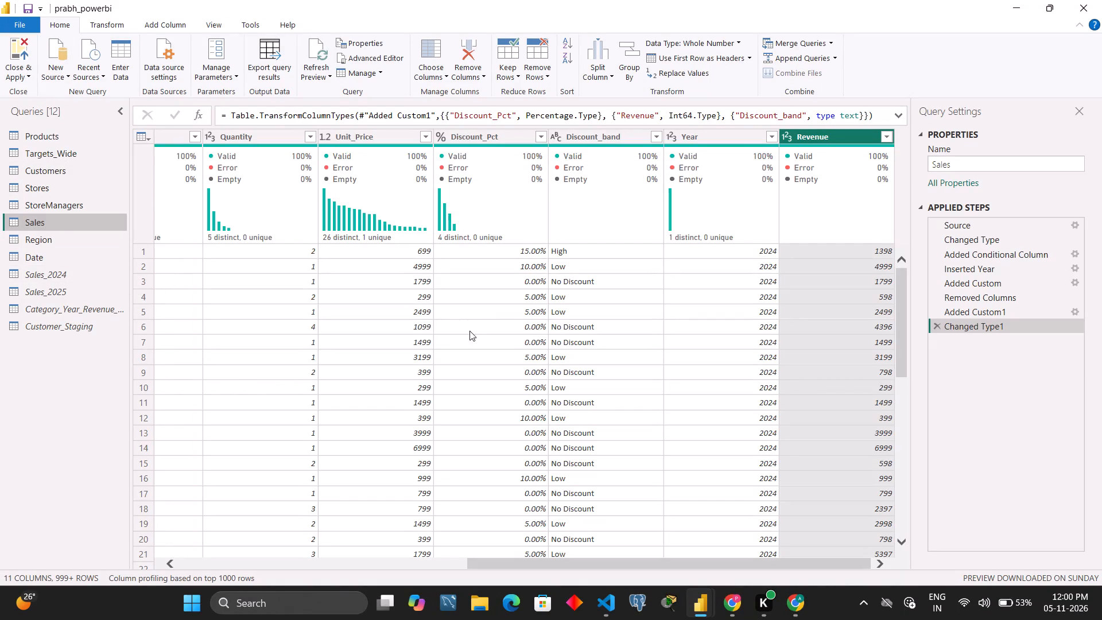
Display the Region query to review its rows and applied steps.
{"action": "left_click", "coordinate": [64, 241]}
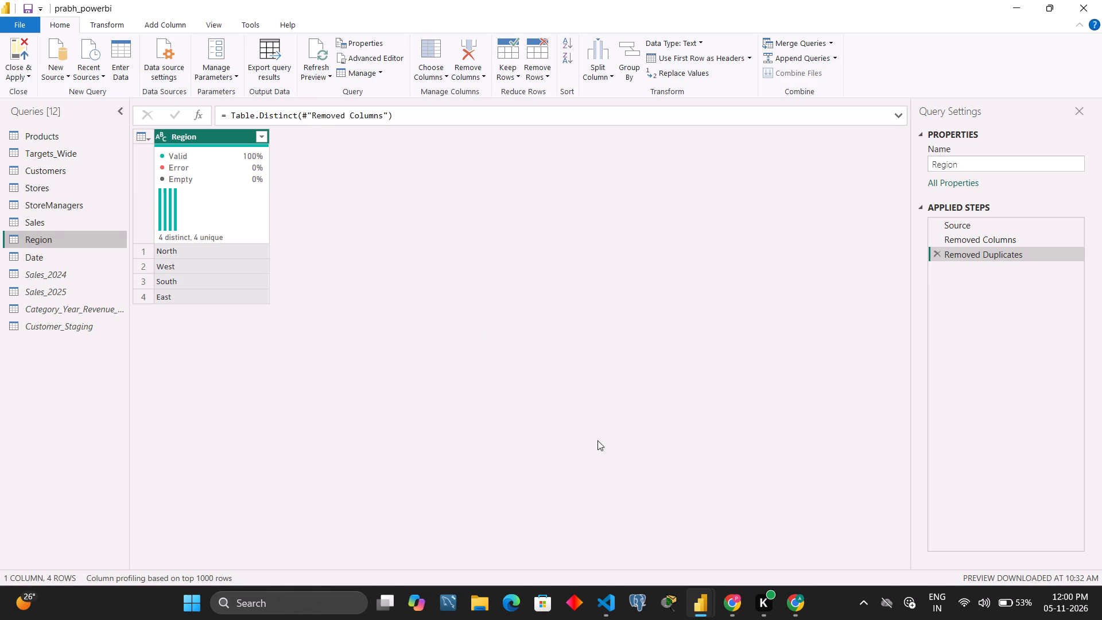
Return to the main report window and collapse the expanded Profit Margin % formula to uncover the Executive Summary page.
{"action": "left_click", "coordinate": [620, 553]}
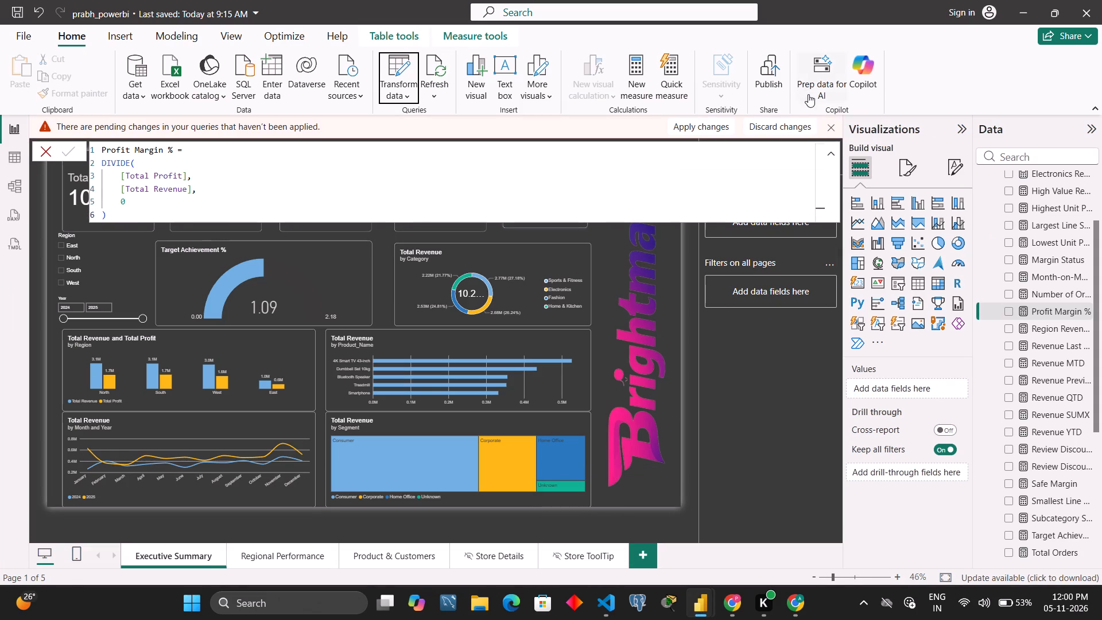
{"action": "left_click", "coordinate": [834, 154]}
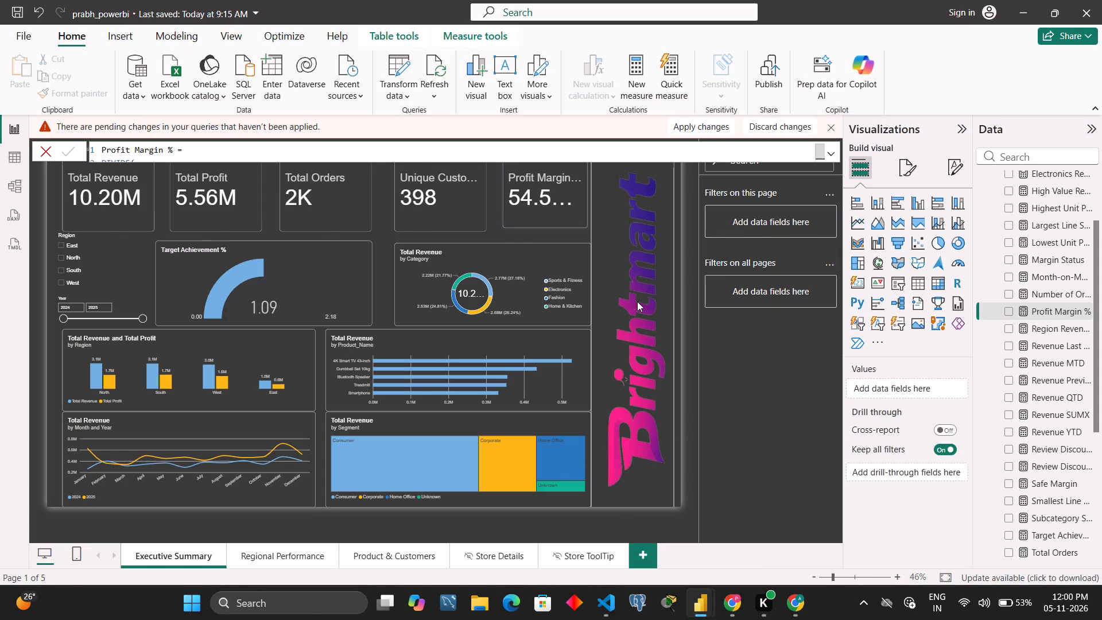
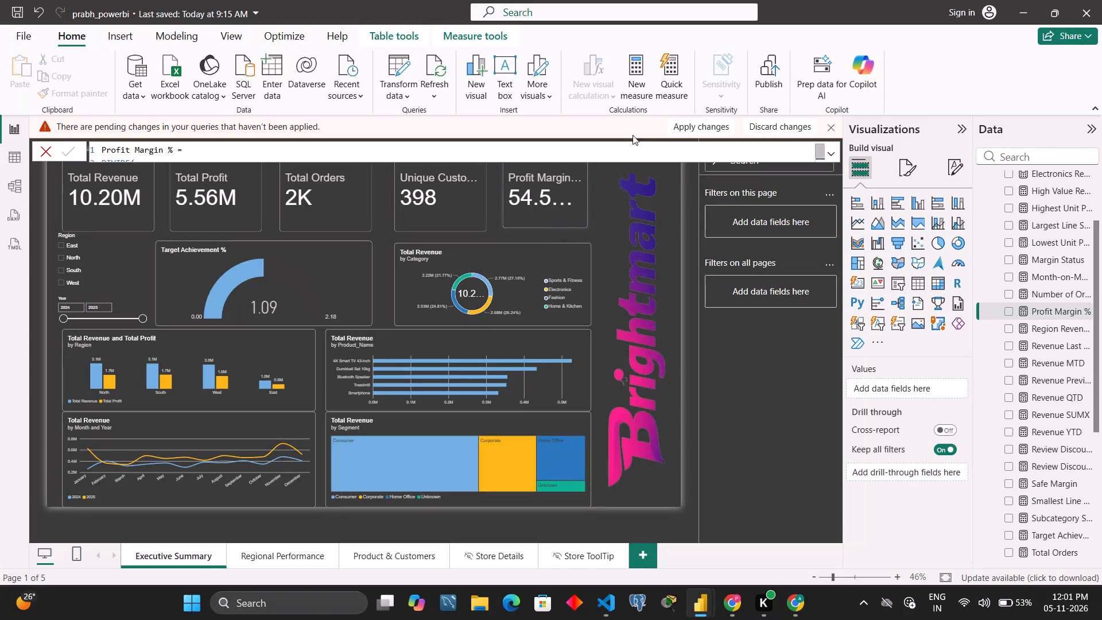
Apply the pending query changes to load the edited Sales query into the report model.
{"action": "left_click", "coordinate": [678, 122]}
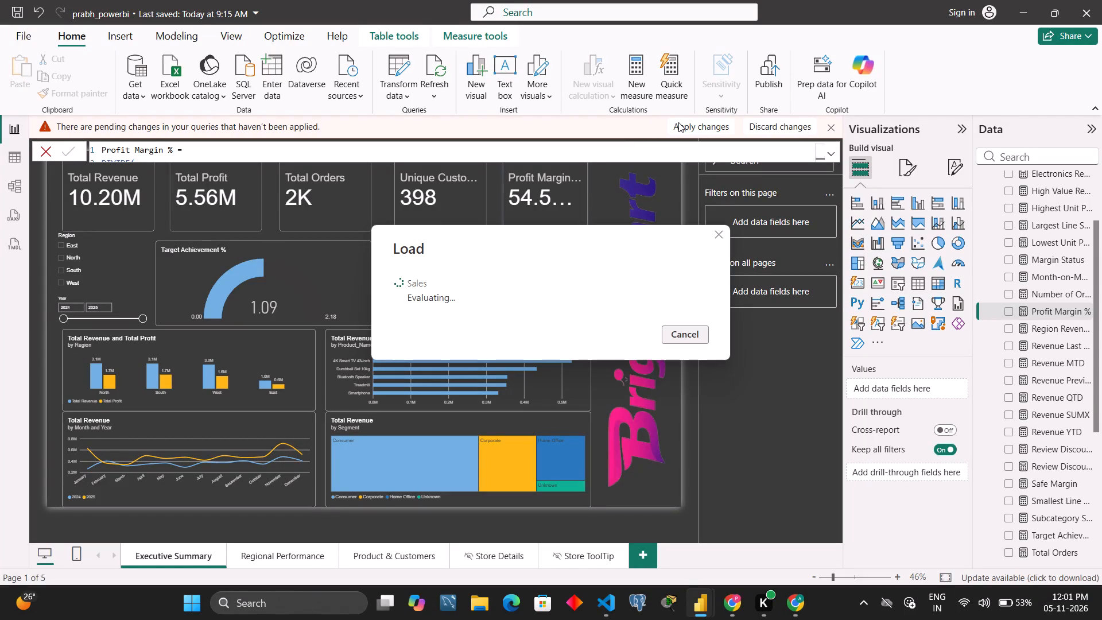
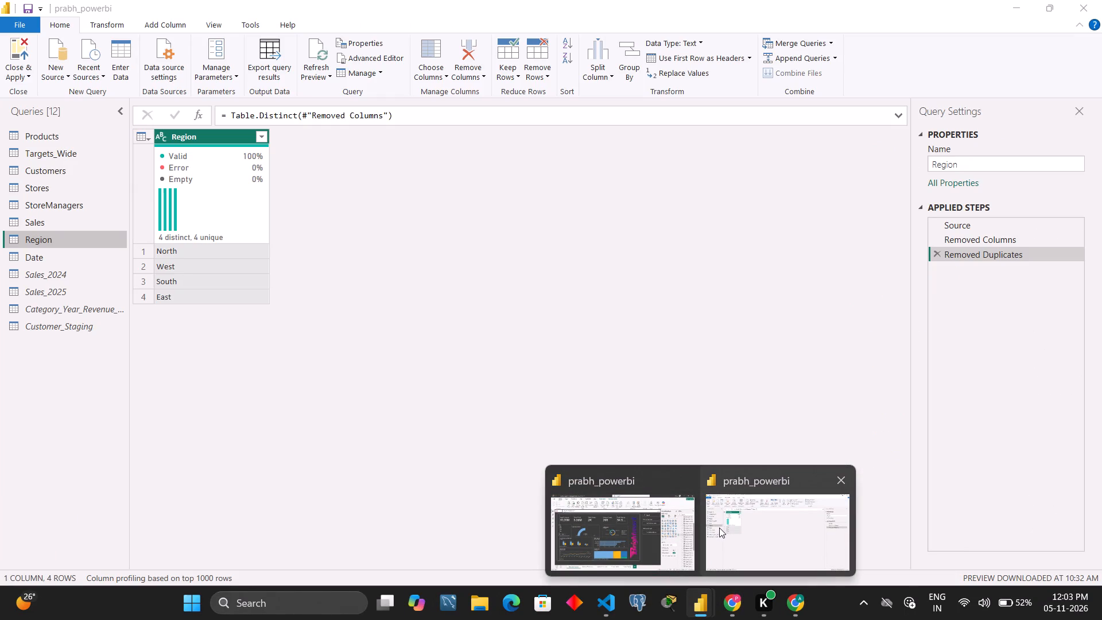
Switch to the Power Query Editor and bring up the Merge Queries options with the Region query selected.
{"action": "left_click", "coordinate": [719, 528]}
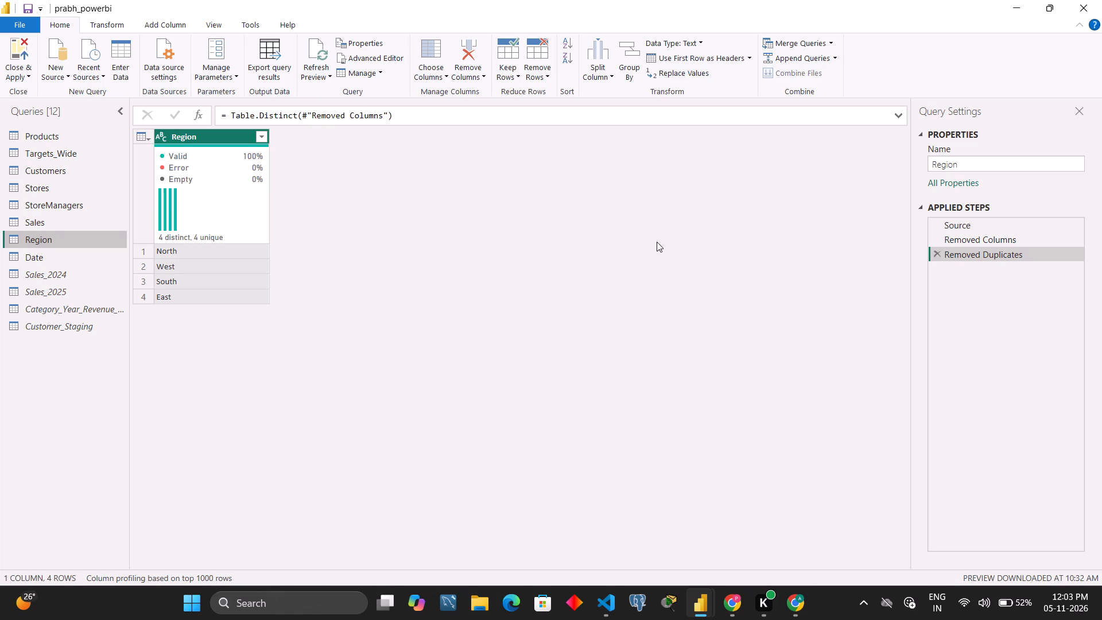
{"action": "left_click", "coordinate": [829, 45]}
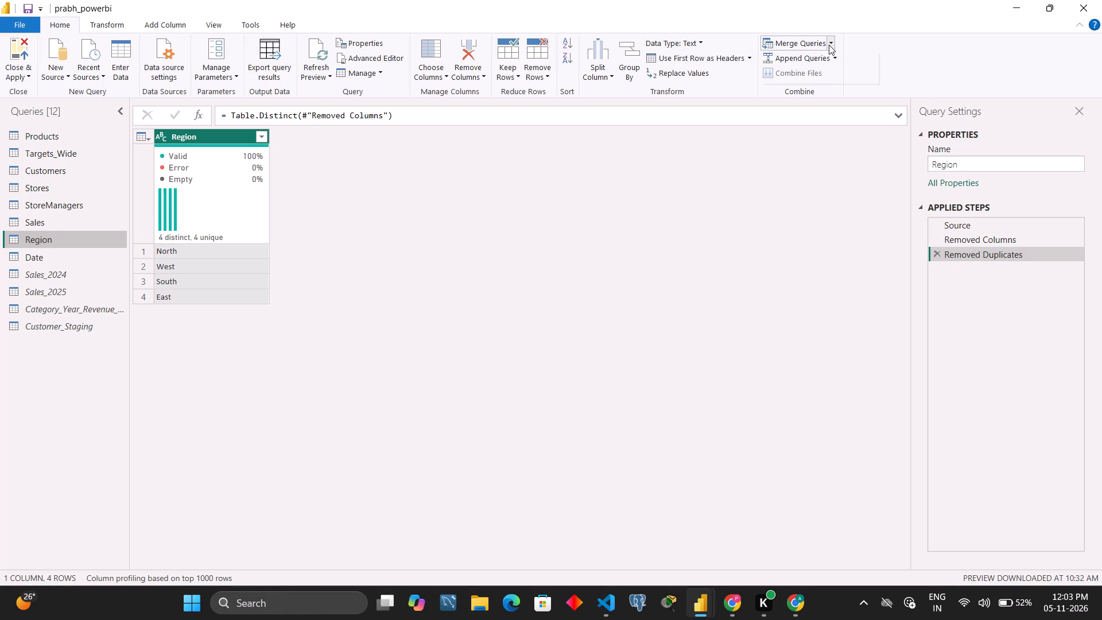
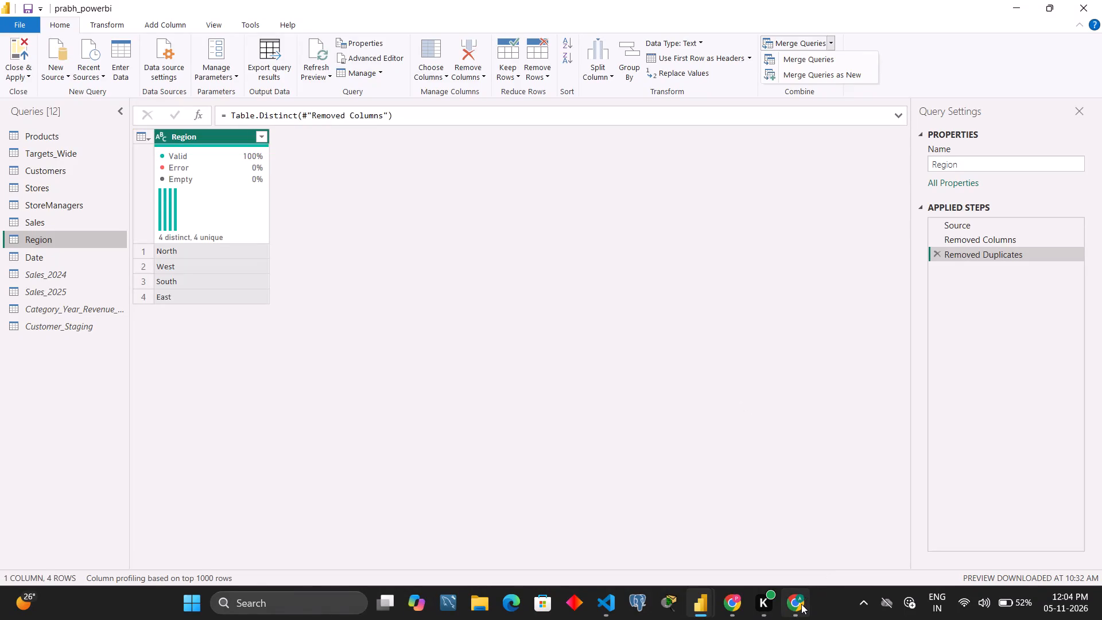
Switch to Chrome and search the web in a new tab for "merge and append queries in power bi".
{"action": "left_click", "coordinate": [801, 604]}
{"action": "left_click", "coordinate": [199, 25]}
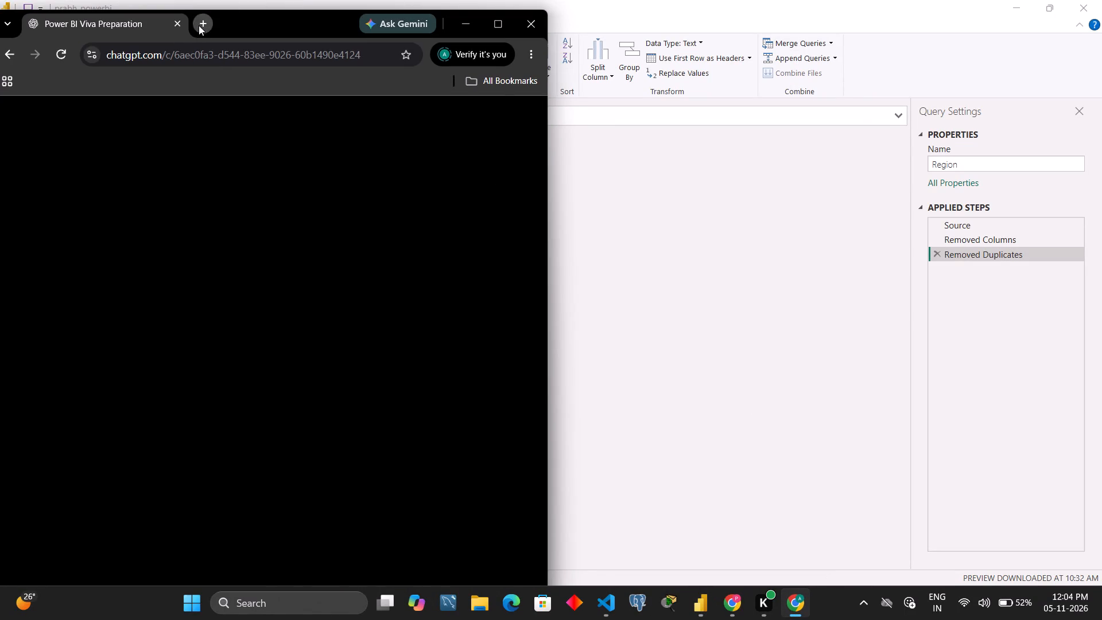
{"action": "type", "text": "merge nd append quer"}
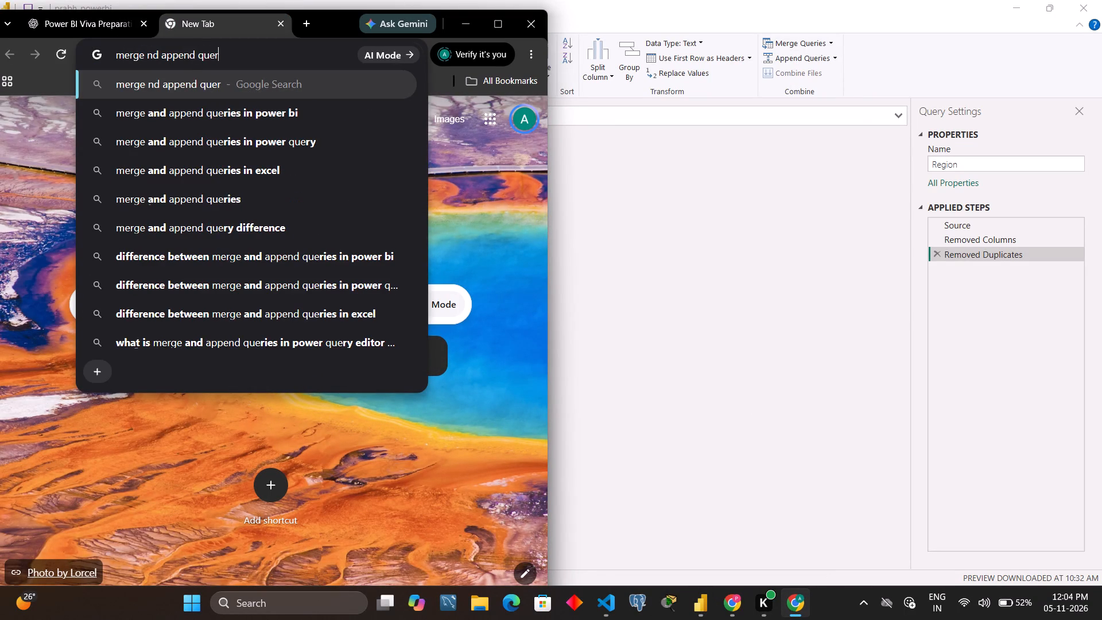
{"action": "key", "text": "Left"}
{"action": "key", "text": "Down"}
{"action": "key", "text": "Return"}
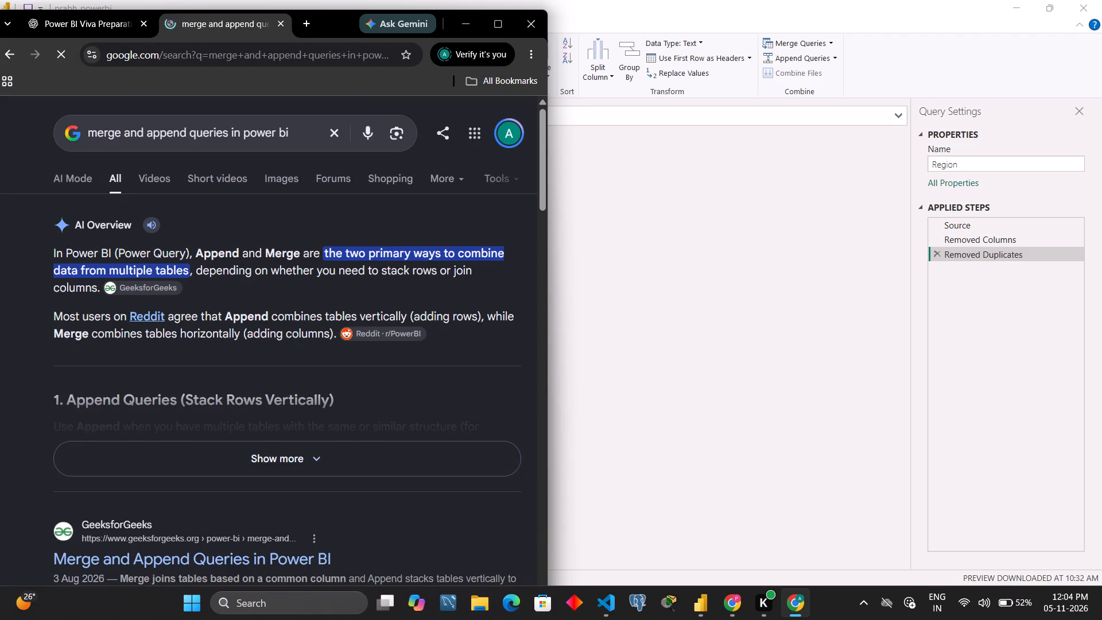
Read the expanded AI Overview on Append and Merge queries, then close the search page and put the browser away.
{"action": "left_click", "coordinate": [260, 444]}
{"action": "scroll", "coordinate": [275, 383], "scroll_direction": "down", "scroll_amount": 1}
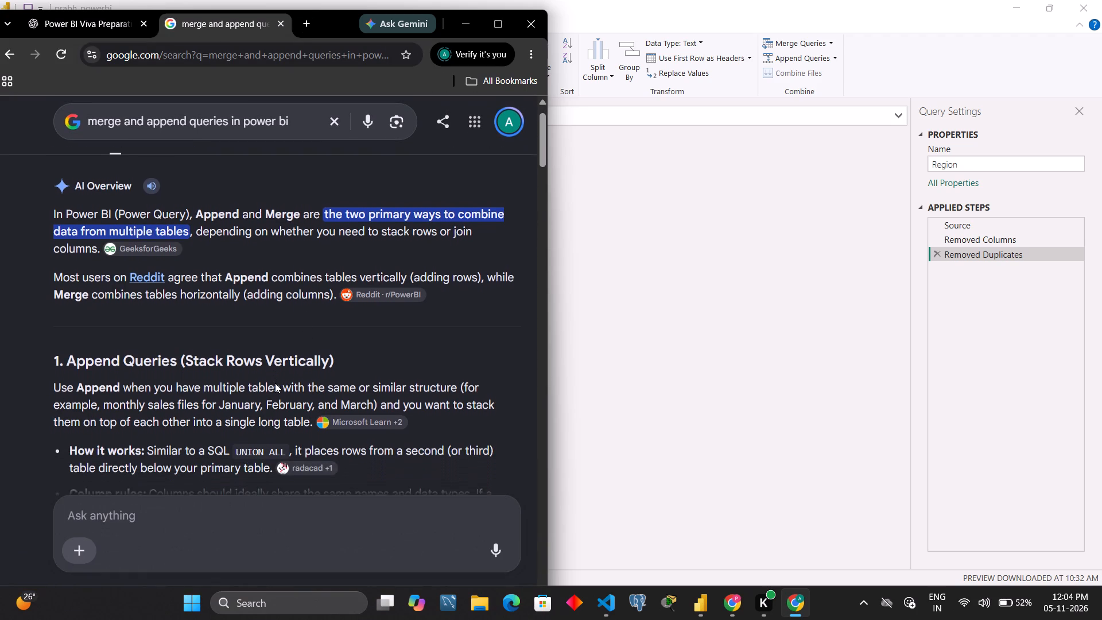
{"action": "scroll", "coordinate": [275, 383], "scroll_direction": "down", "scroll_amount": 3}
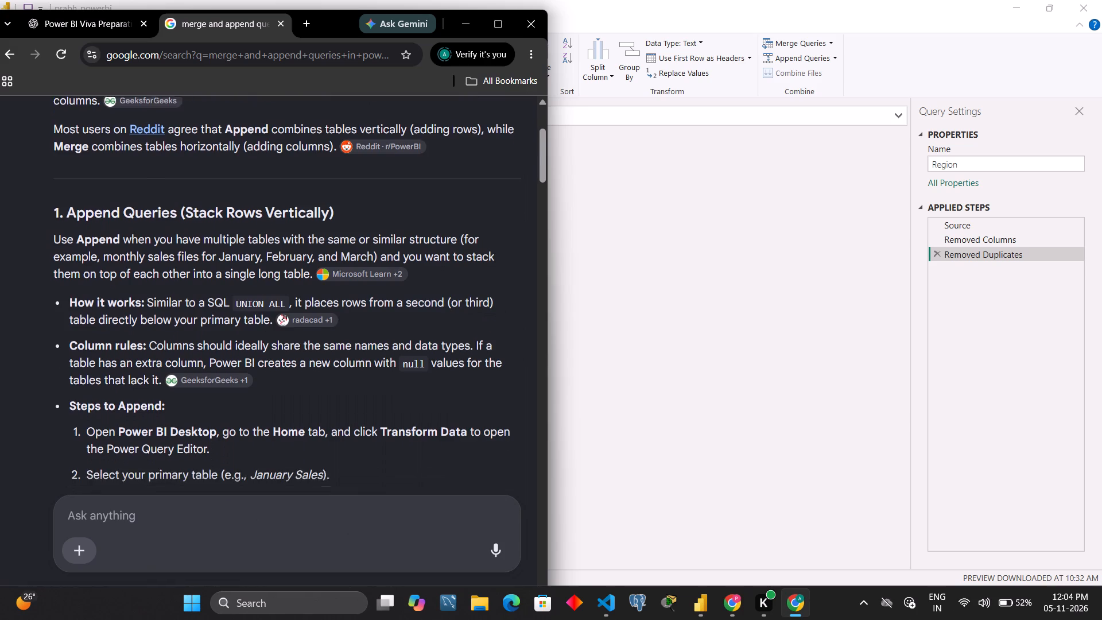
{"action": "scroll", "coordinate": [275, 383], "scroll_direction": "down", "scroll_amount": 2}
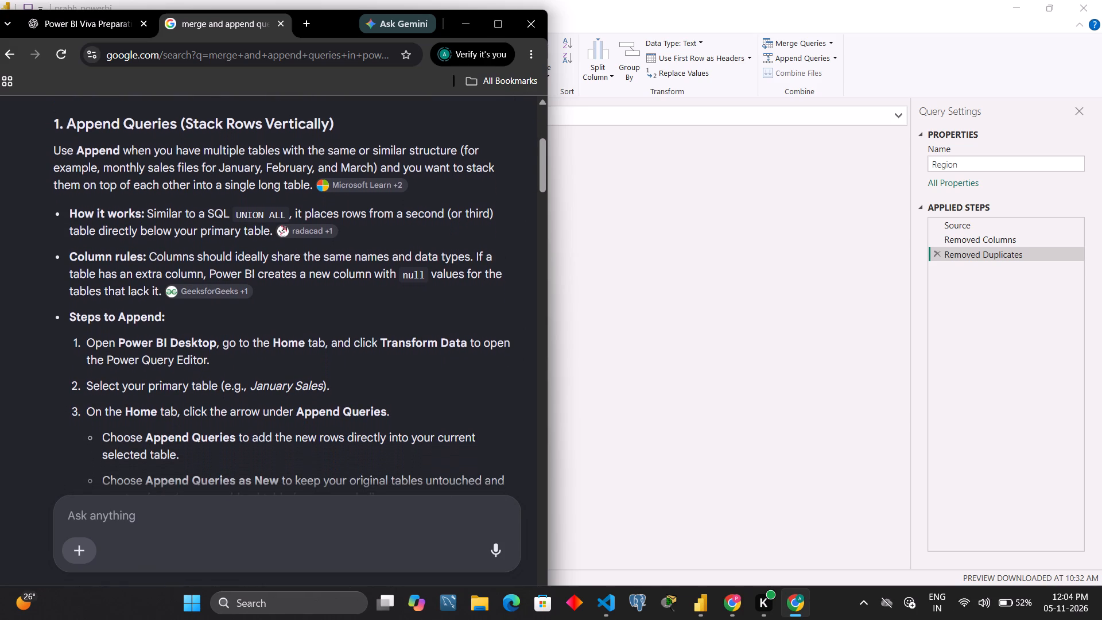
{"action": "scroll", "coordinate": [275, 383], "scroll_direction": "down", "scroll_amount": 4}
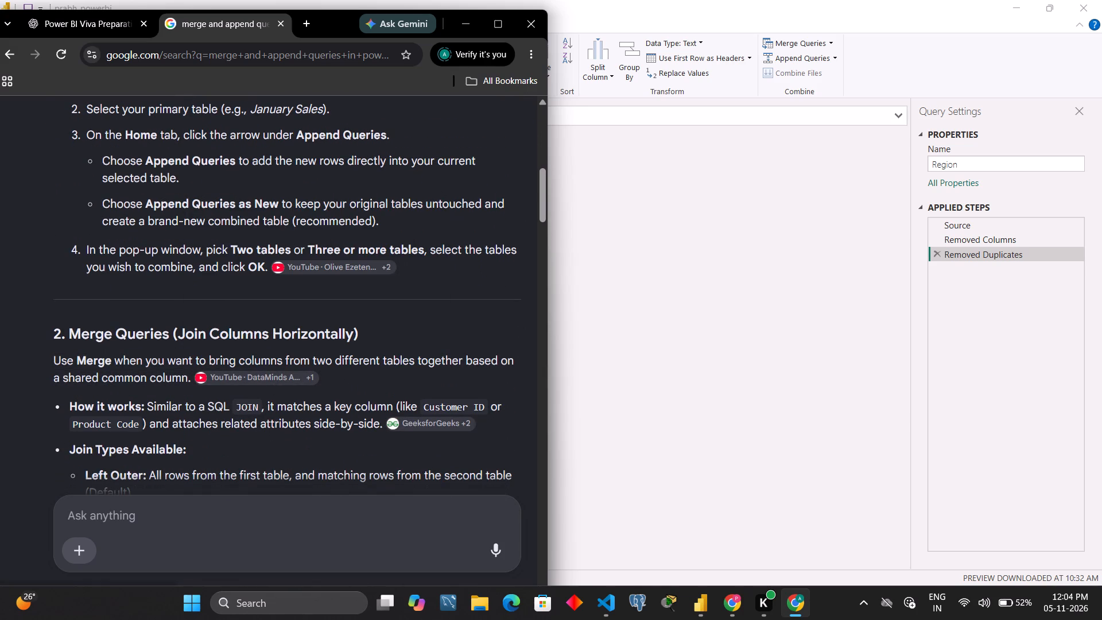
{"action": "scroll", "coordinate": [307, 239], "scroll_direction": "up", "scroll_amount": 4}
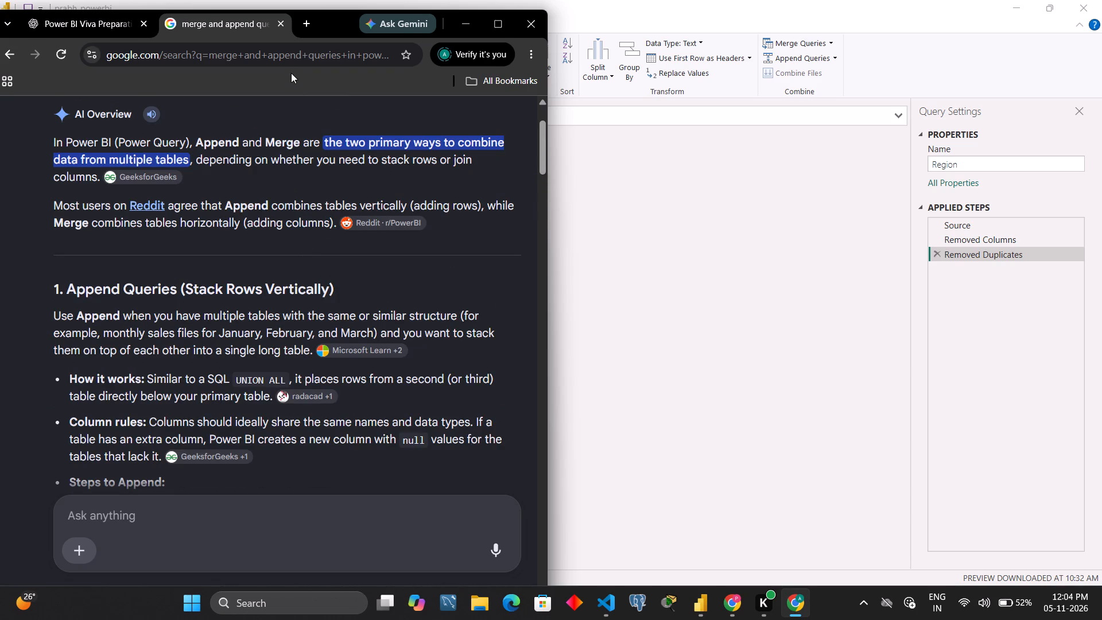
{"action": "left_click", "coordinate": [283, 25]}
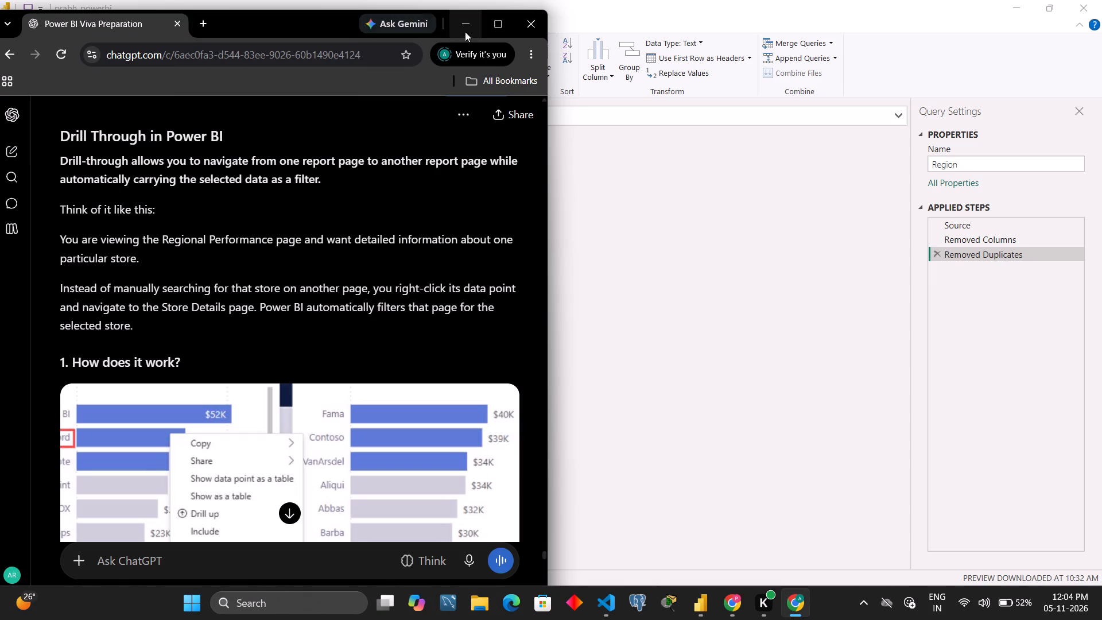
{"action": "left_click", "coordinate": [473, 29]}
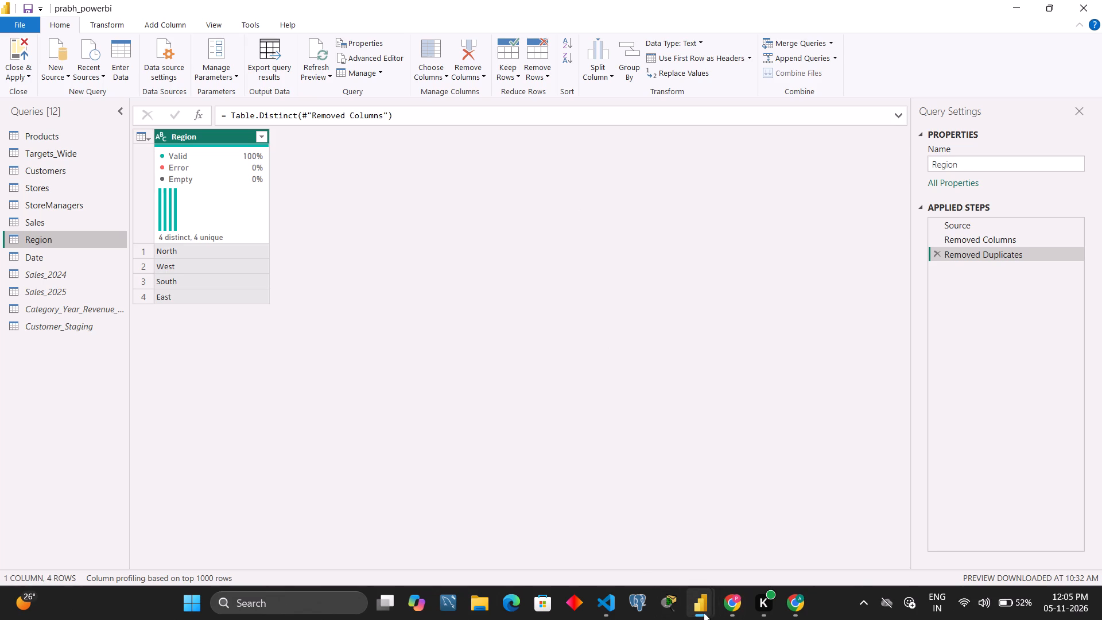
Switch to the main Power BI report window with the Executive Summary page.
{"action": "left_click", "coordinate": [612, 539]}
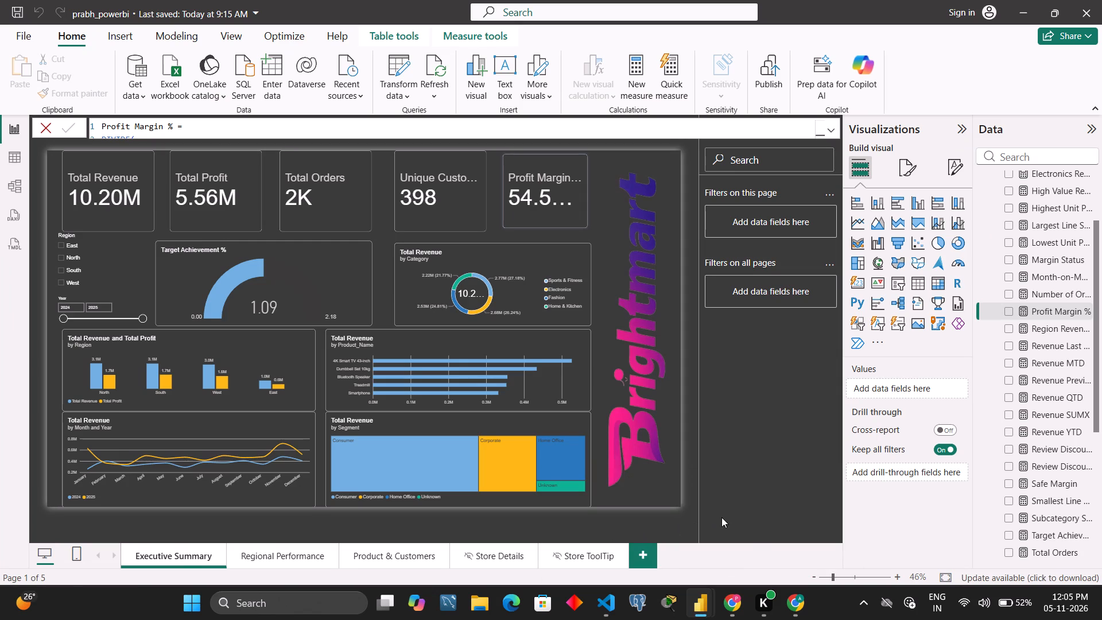
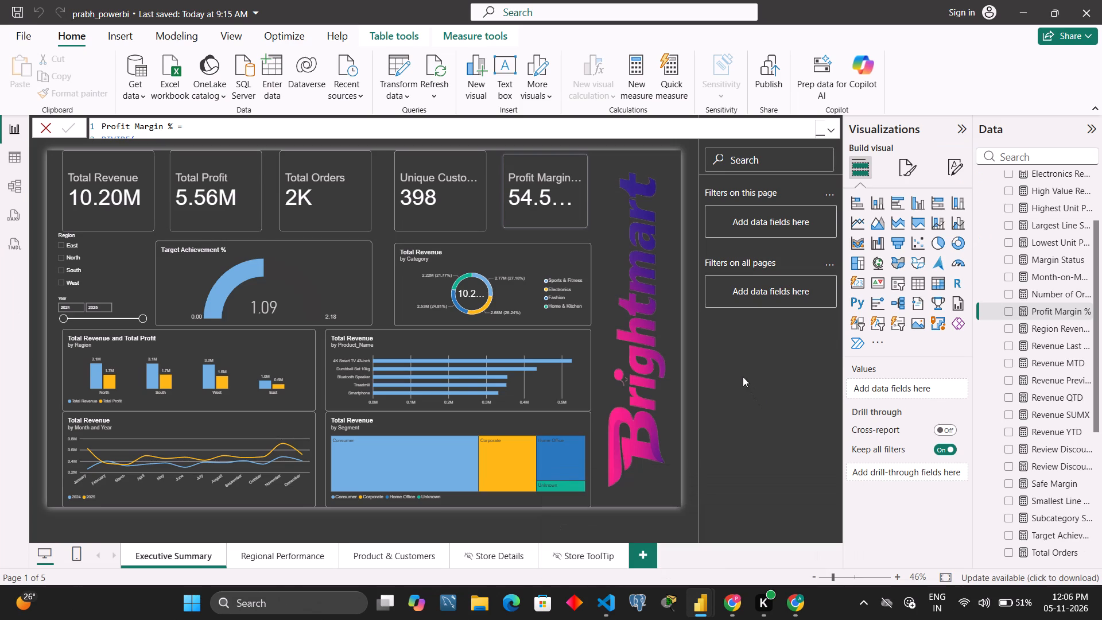
Open the Regional Performance page of the report.
{"action": "left_click", "coordinate": [302, 557]}
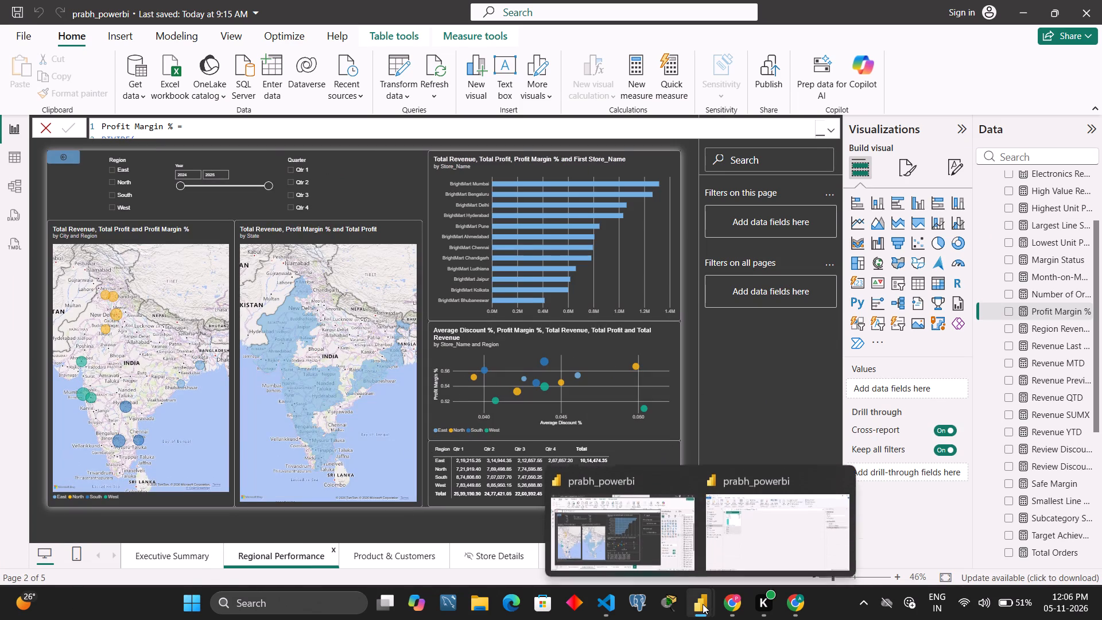
Switch to the Power Query Editor and review the Category_Year_Revenue_Staging, Customer_Staging, Region and Stores queries in turn.
{"action": "left_click", "coordinate": [742, 515]}
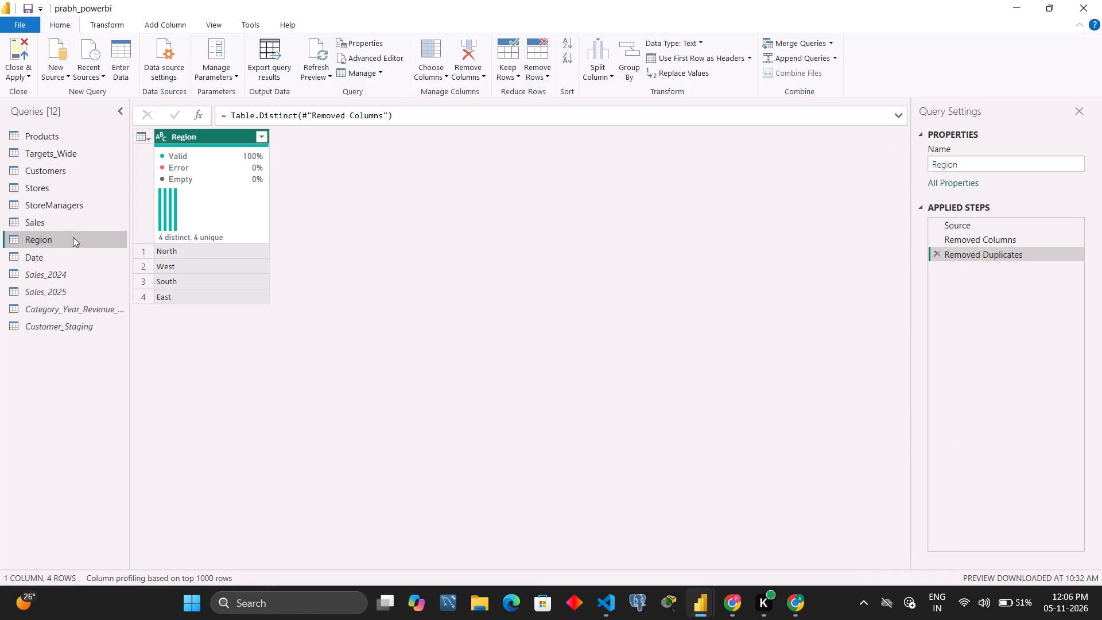
{"action": "left_click", "coordinate": [80, 317]}
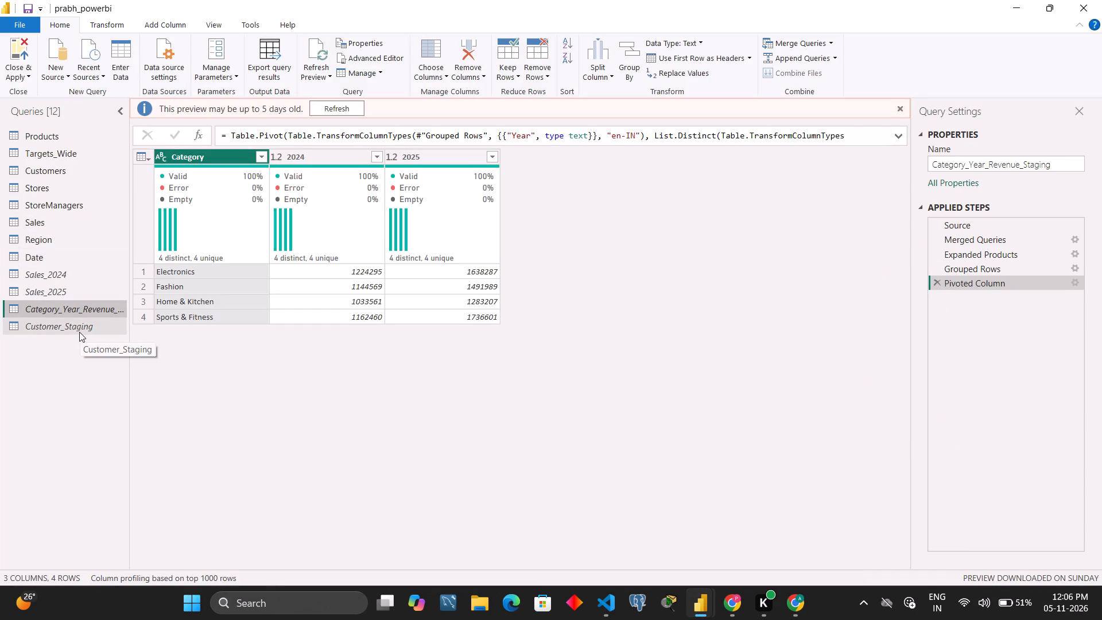
{"action": "left_click", "coordinate": [79, 332]}
{"action": "left_click", "coordinate": [71, 246]}
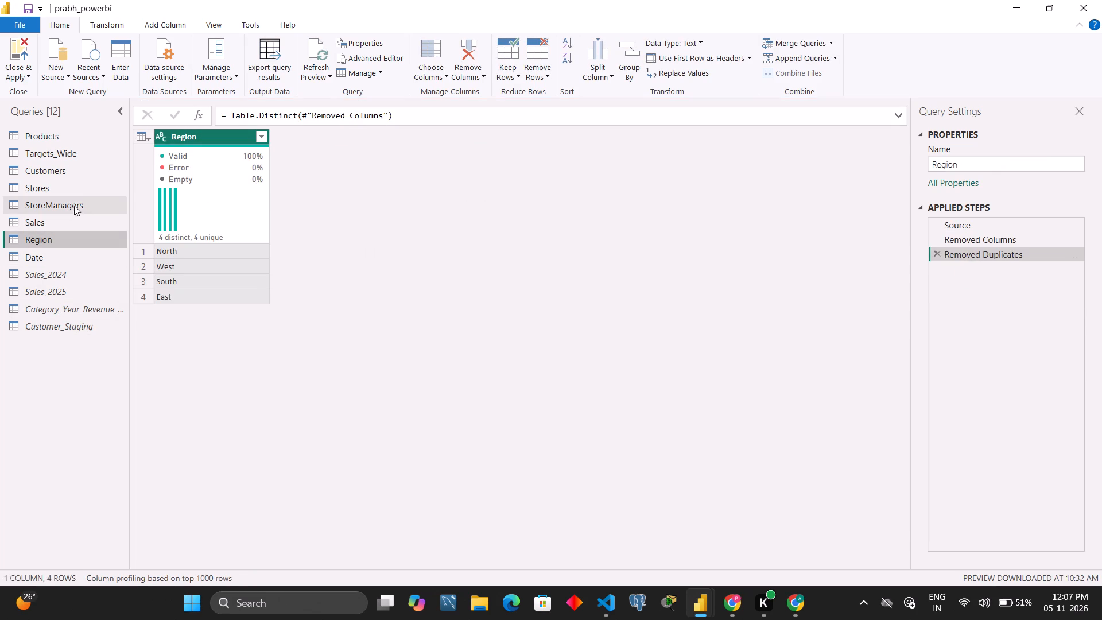
{"action": "left_click", "coordinate": [82, 191]}
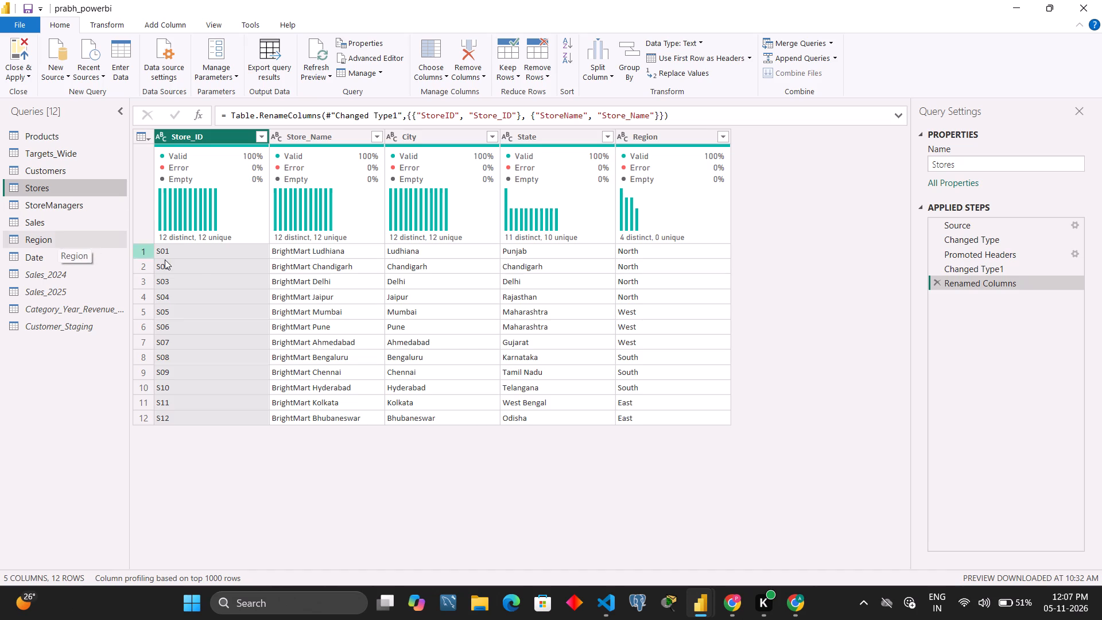
Examine the Targets_Wide query's region, year, month and target rows.
{"action": "left_click", "coordinate": [69, 152]}
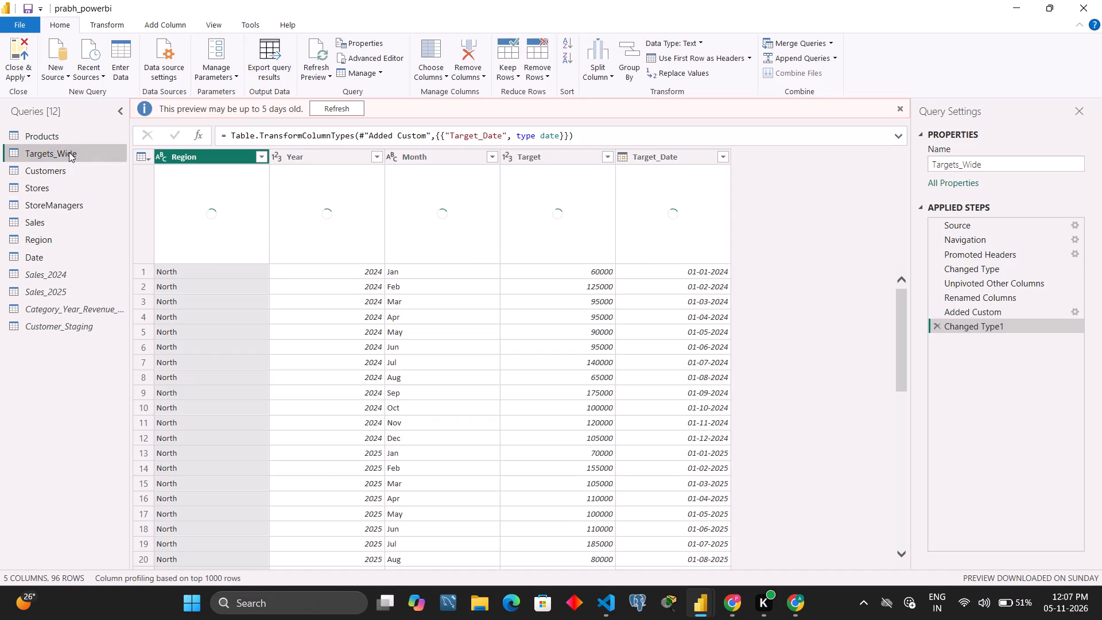
{"action": "scroll", "coordinate": [293, 382], "scroll_direction": "up", "scroll_amount": 2}
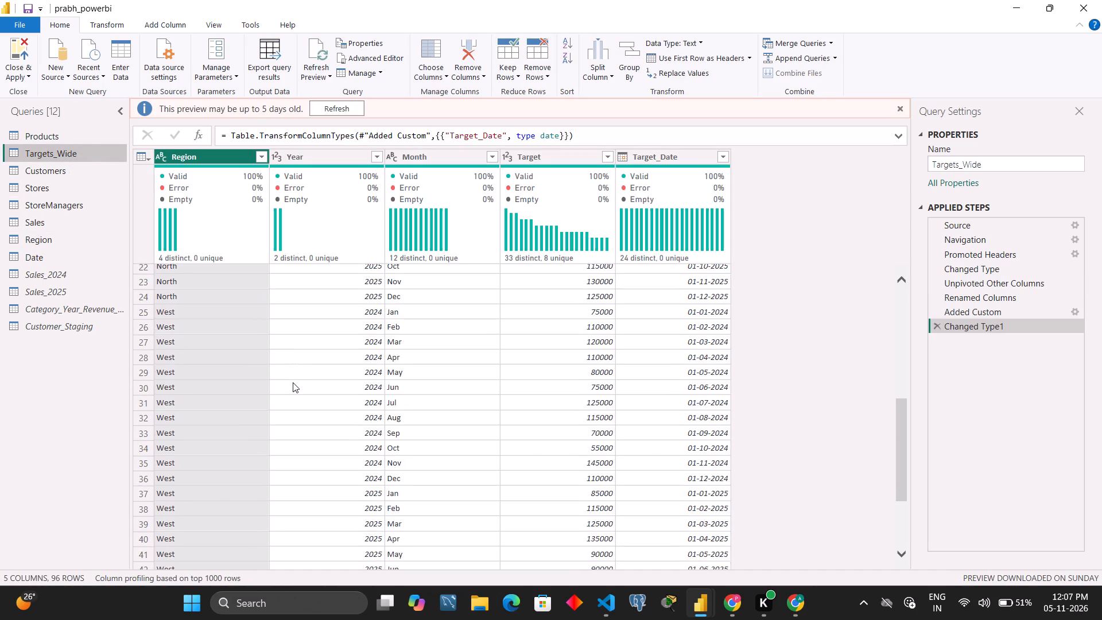
{"action": "scroll", "coordinate": [293, 382], "scroll_direction": "up", "scroll_amount": 1}
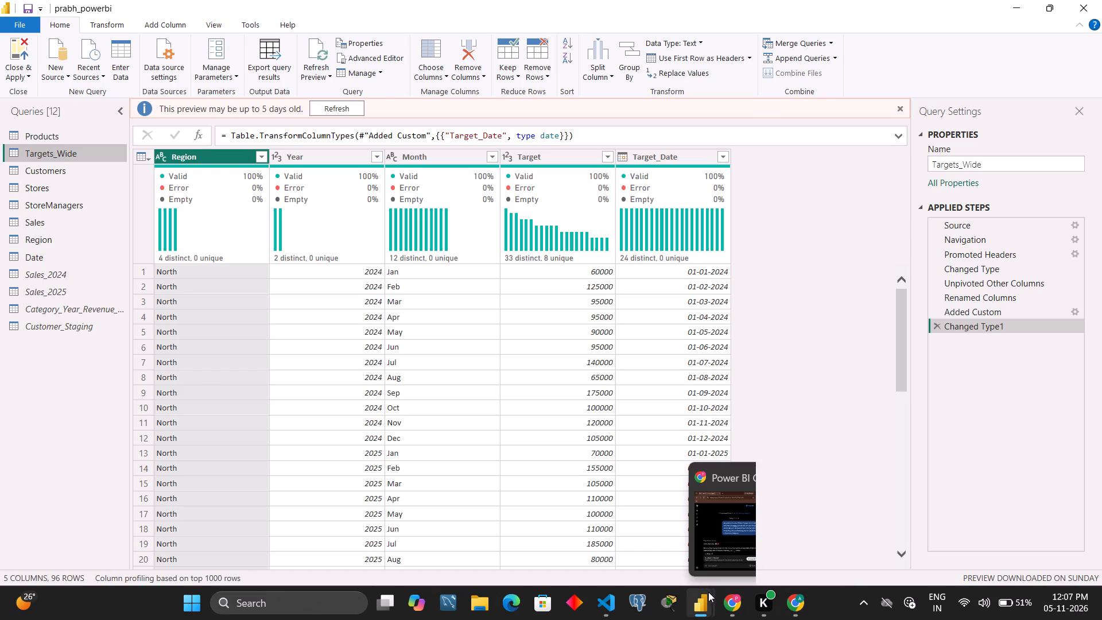
Switch back to the main Power BI report window with the Regional Performance page.
{"action": "left_click", "coordinate": [663, 534]}
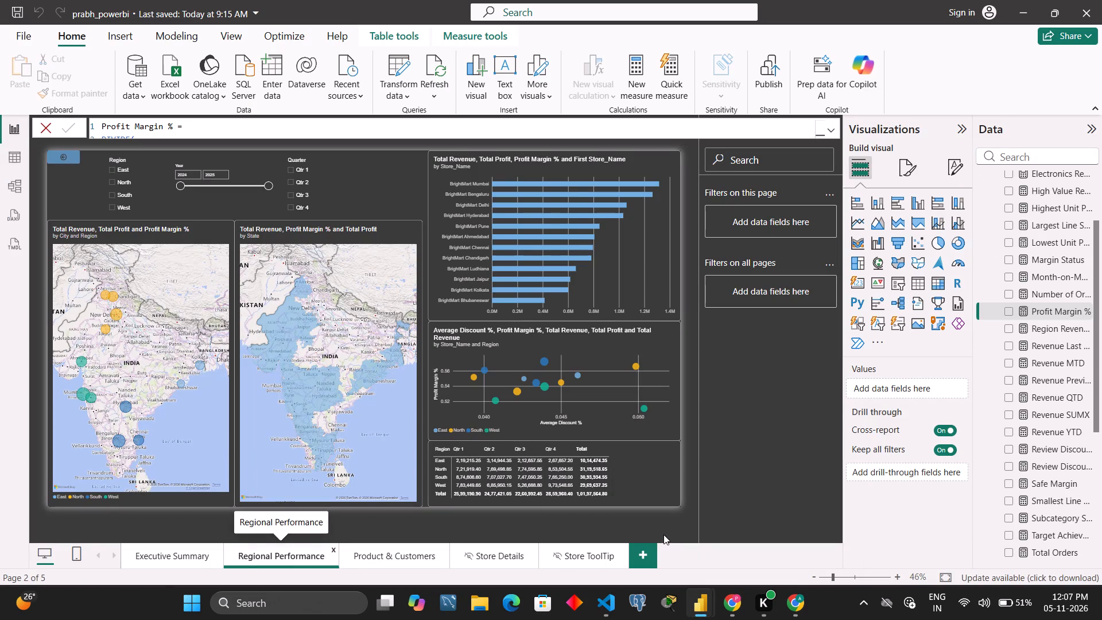
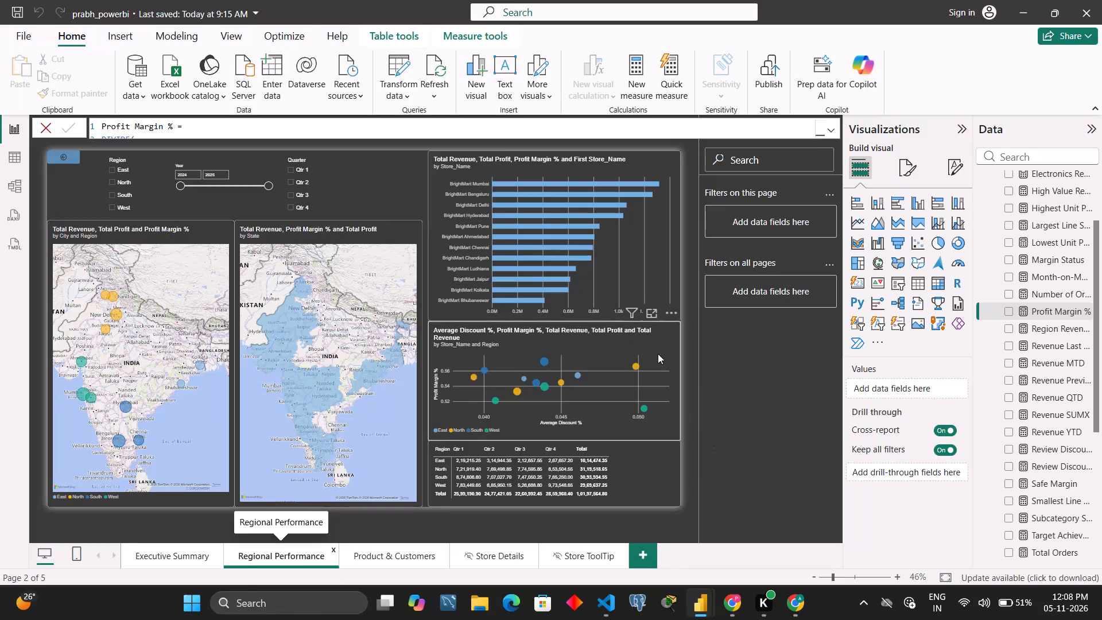
Switch from the Regional Performance report page to the Power Query Editor window.
{"action": "left_click", "coordinate": [661, 355]}
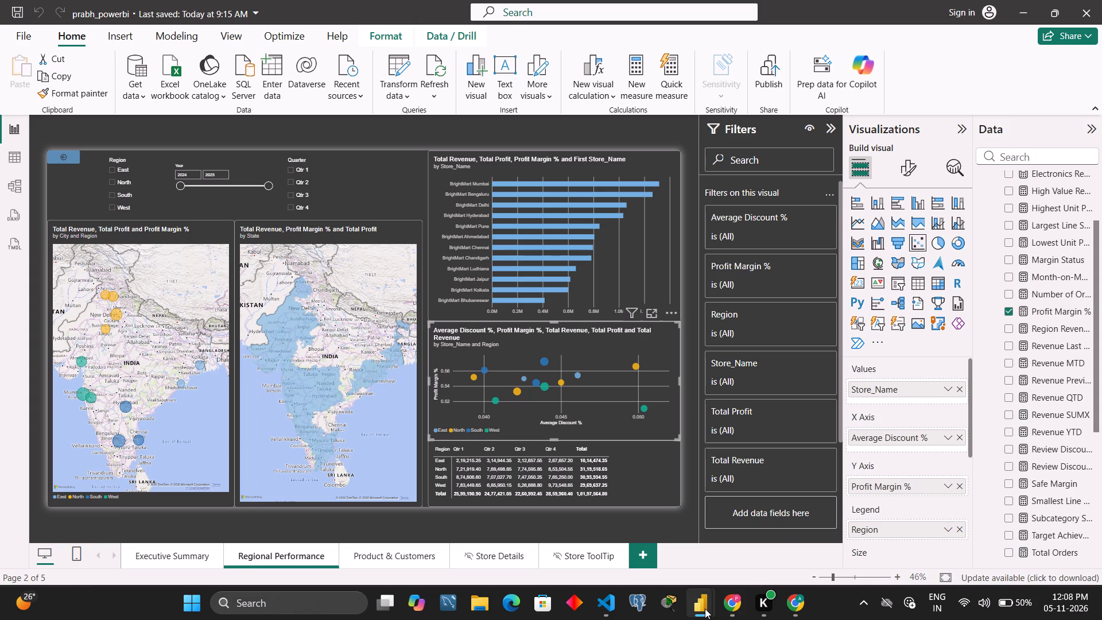
{"action": "left_click", "coordinate": [752, 545]}
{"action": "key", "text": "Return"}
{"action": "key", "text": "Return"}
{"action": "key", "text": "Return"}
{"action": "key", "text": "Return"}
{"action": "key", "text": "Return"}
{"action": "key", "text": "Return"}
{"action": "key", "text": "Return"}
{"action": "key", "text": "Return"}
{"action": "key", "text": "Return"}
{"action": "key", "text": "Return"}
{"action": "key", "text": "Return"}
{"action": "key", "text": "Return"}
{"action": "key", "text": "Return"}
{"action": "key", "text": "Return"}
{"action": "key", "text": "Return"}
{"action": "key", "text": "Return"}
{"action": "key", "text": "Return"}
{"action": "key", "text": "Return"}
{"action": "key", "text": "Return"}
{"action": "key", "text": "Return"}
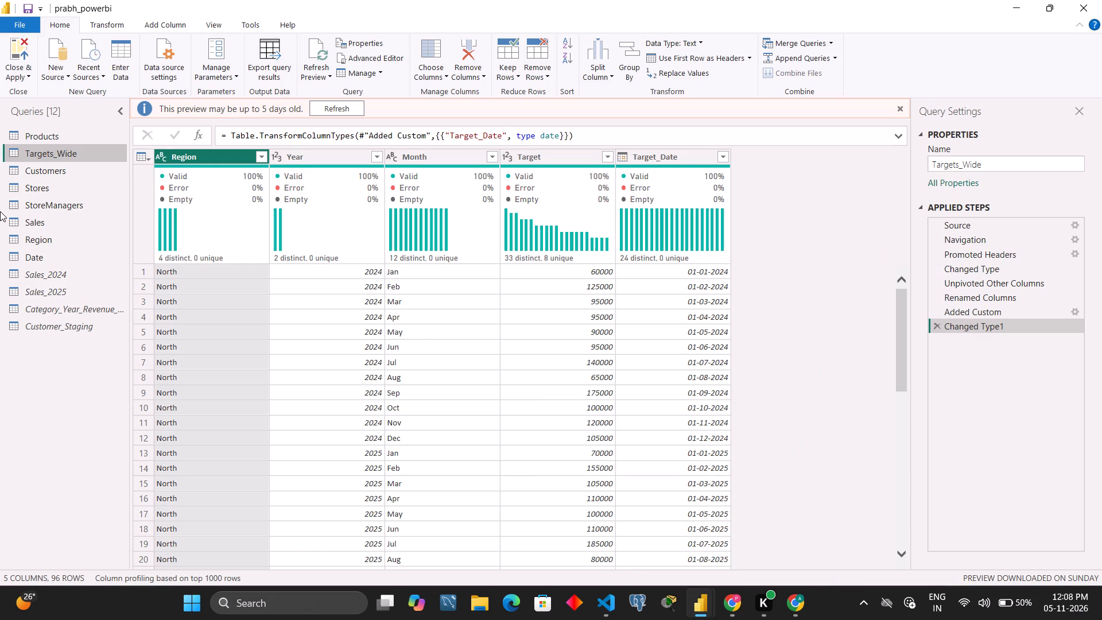
Review the Customers, Stores and StoreManagers queries in turn.
{"action": "left_click", "coordinate": [55, 169]}
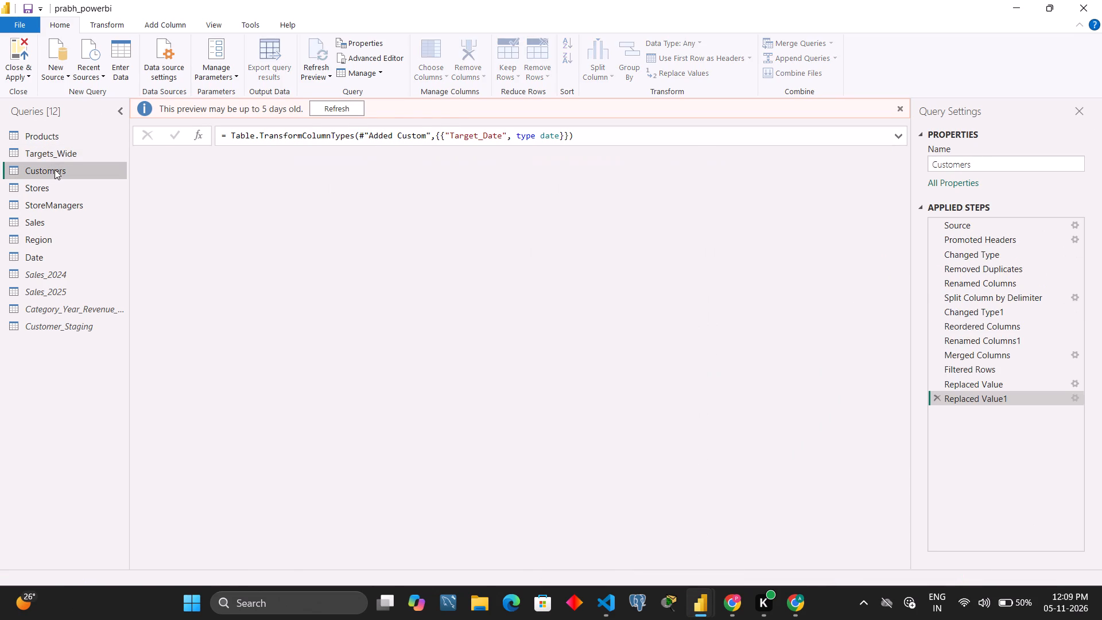
{"action": "left_click", "coordinate": [52, 195]}
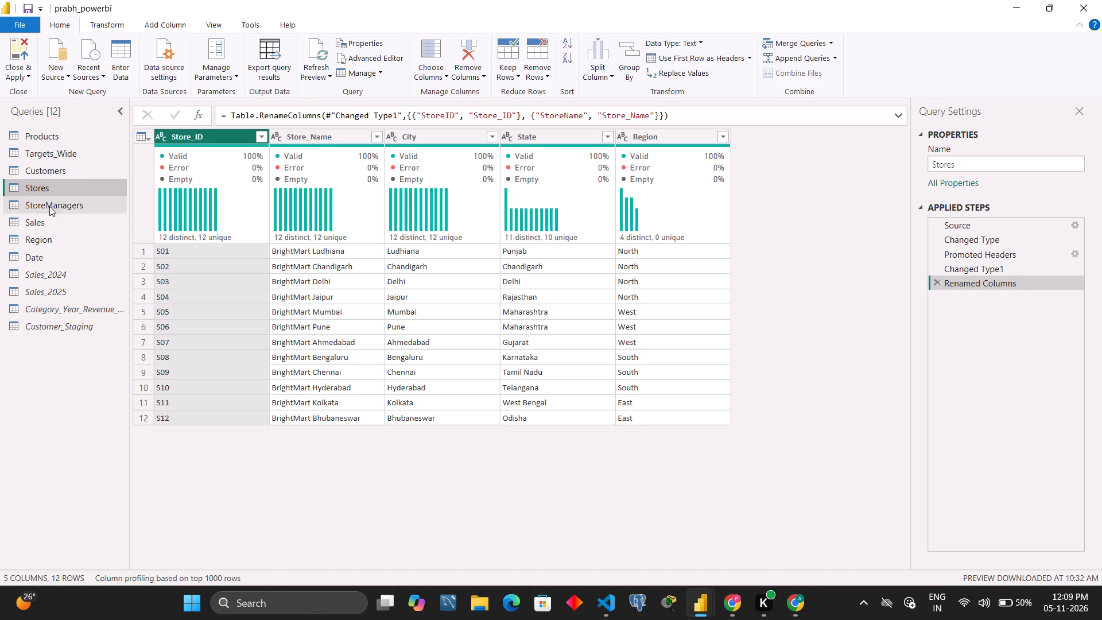
{"action": "left_click", "coordinate": [49, 206]}
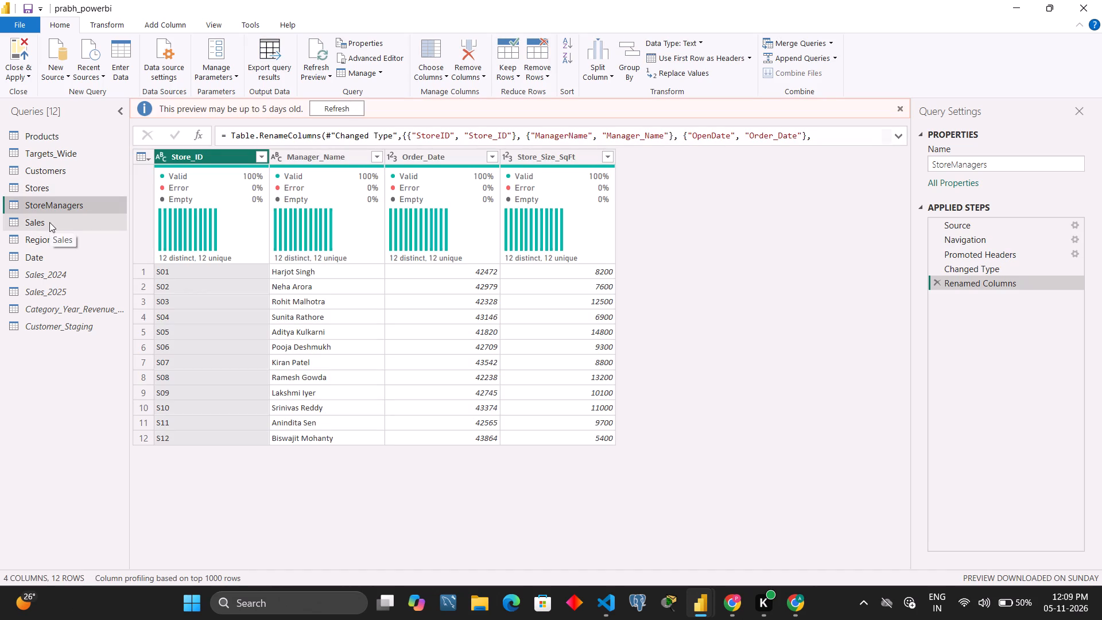
Examine the Sales query's rows across the Quantity, Unit_Price, Discount_Pct, Discount_band, Year and Revenue columns.
{"action": "left_click", "coordinate": [49, 222]}
{"action": "scroll", "coordinate": [409, 279], "scroll_direction": "left", "scroll_amount": 4}
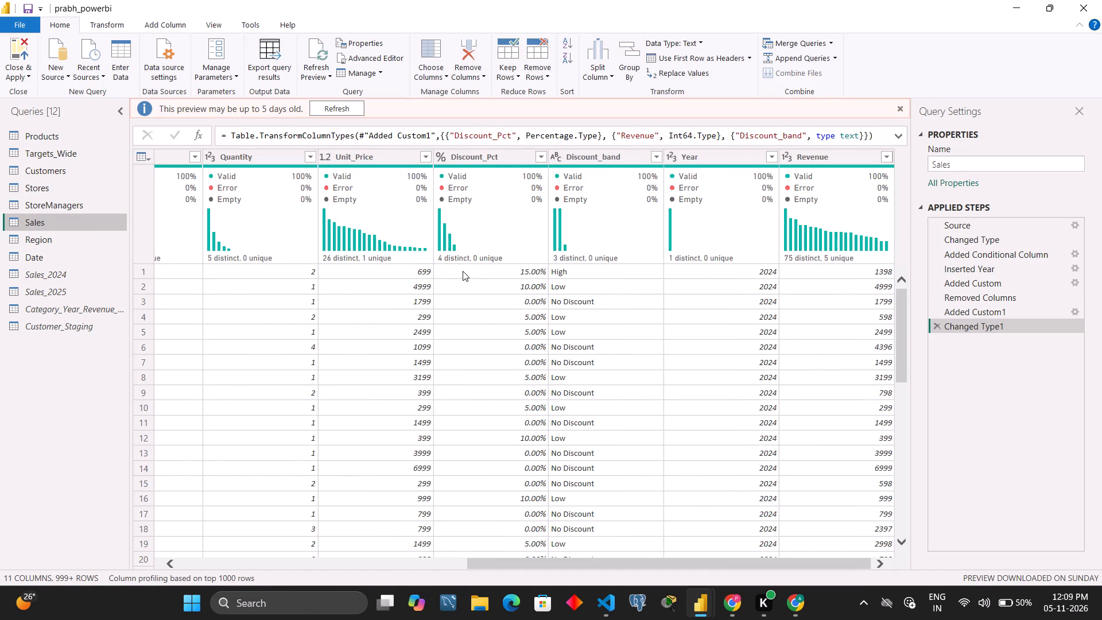
{"action": "scroll", "coordinate": [463, 271], "scroll_direction": "down", "scroll_amount": 1}
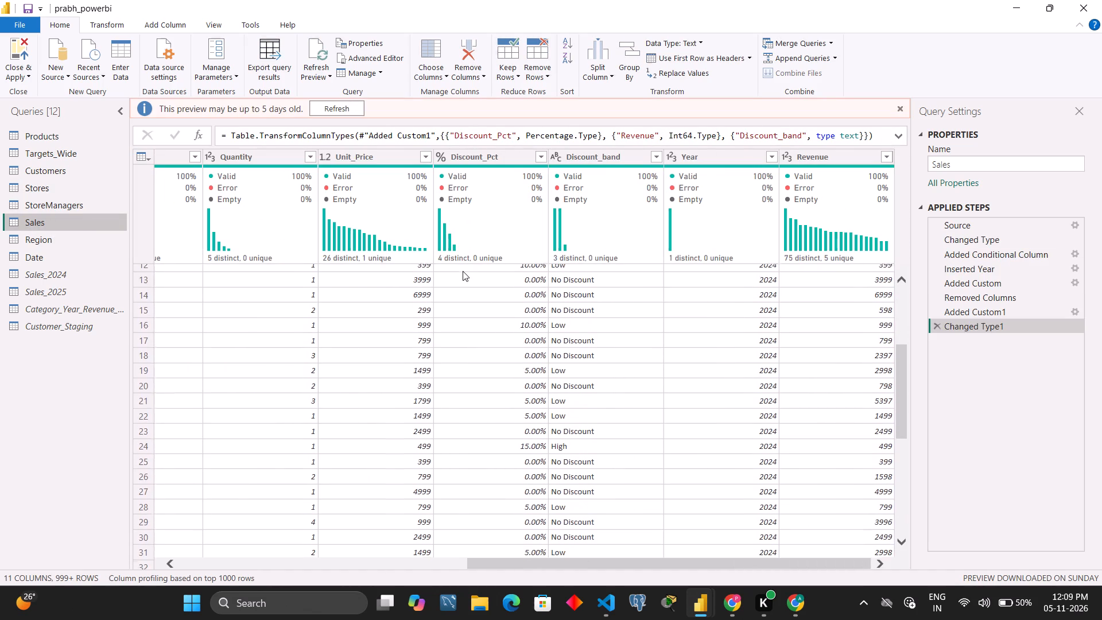
{"action": "scroll", "coordinate": [463, 271], "scroll_direction": "down", "scroll_amount": 1}
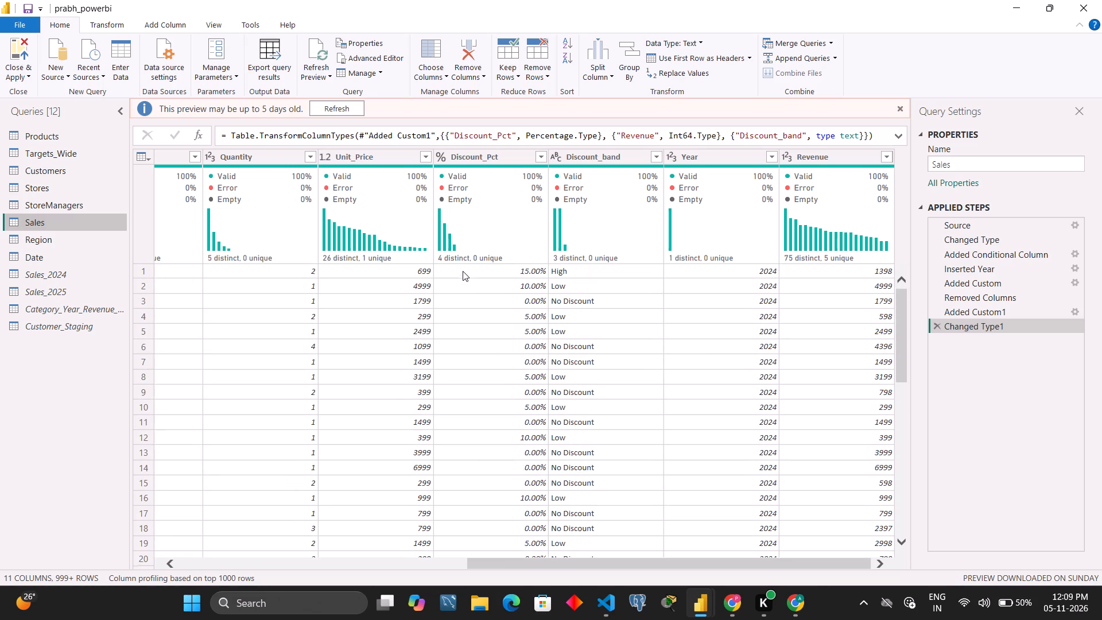
{"action": "scroll", "coordinate": [463, 271], "scroll_direction": "down", "scroll_amount": 1}
{"action": "scroll", "coordinate": [463, 271], "scroll_direction": "up", "scroll_amount": 1}
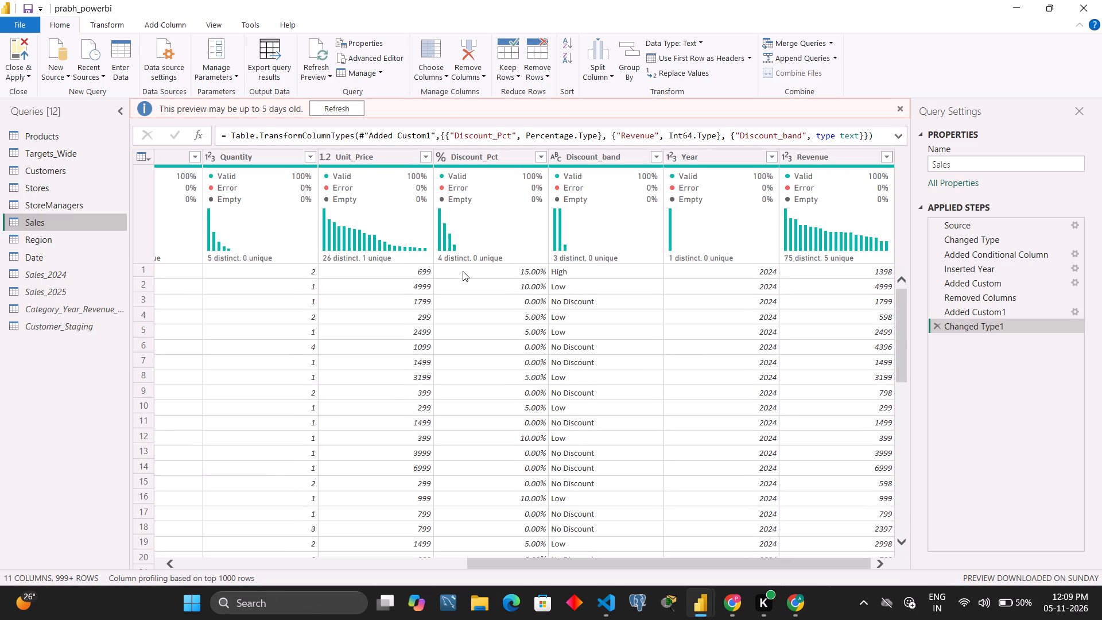
{"action": "scroll", "coordinate": [463, 271], "scroll_direction": "up", "scroll_amount": 1}
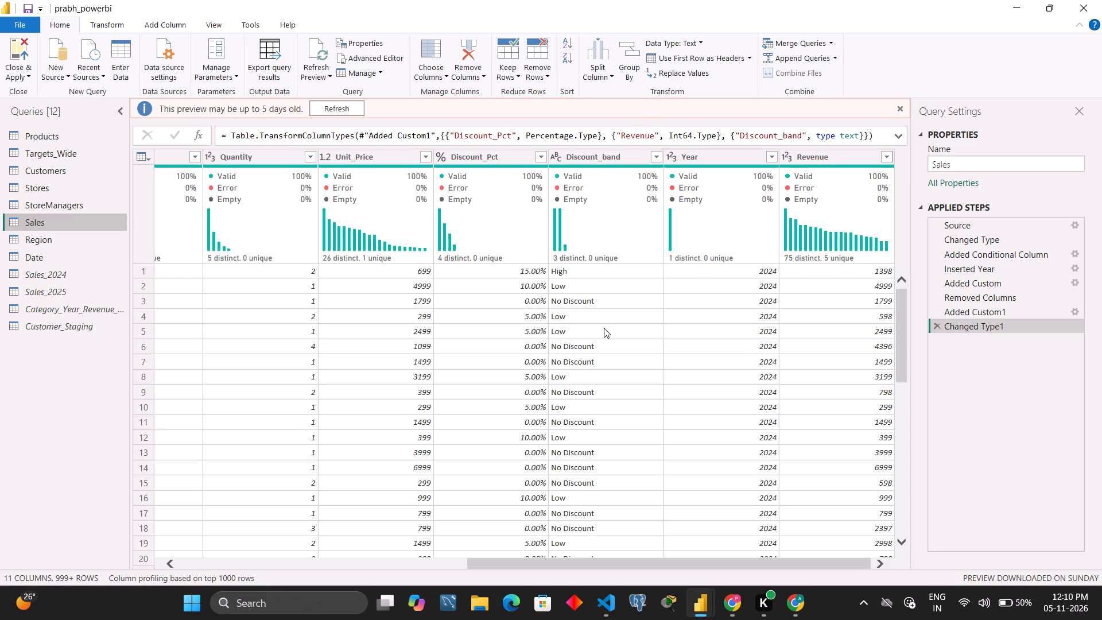
{"action": "scroll", "coordinate": [604, 328], "scroll_direction": "right", "scroll_amount": 1}
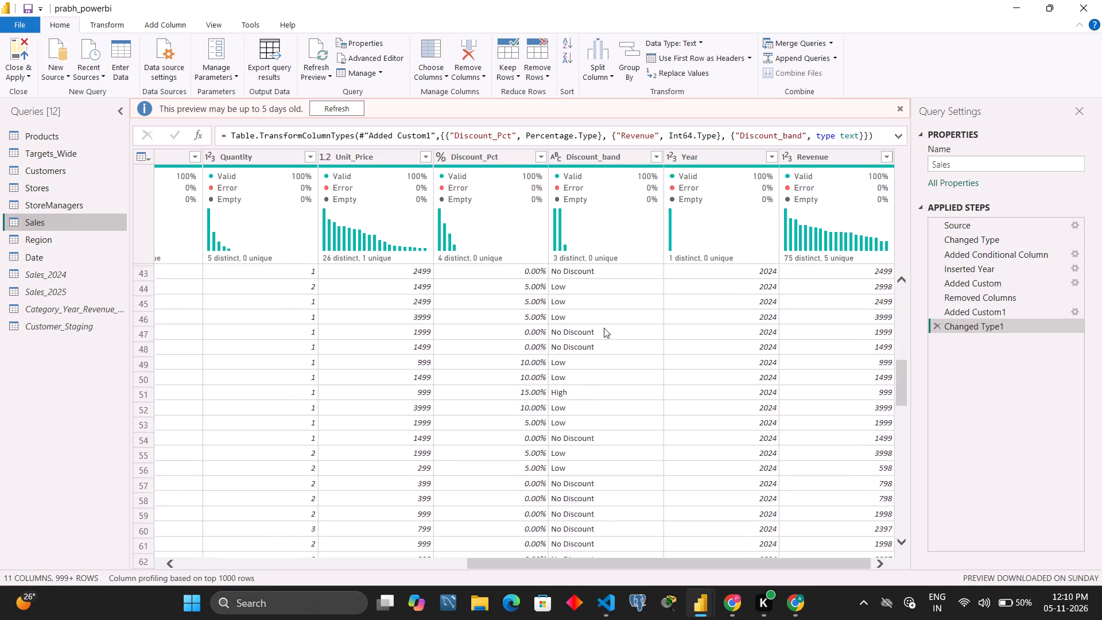
{"action": "scroll", "coordinate": [604, 328], "scroll_direction": "up", "scroll_amount": 5}
{"action": "scroll", "coordinate": [604, 328], "scroll_direction": "right", "scroll_amount": 1}
{"action": "scroll", "coordinate": [604, 328], "scroll_direction": "up", "scroll_amount": 1}
{"action": "scroll", "coordinate": [604, 328], "scroll_direction": "right", "scroll_amount": 1}
{"action": "scroll", "coordinate": [676, 331], "scroll_direction": "left", "scroll_amount": 10}
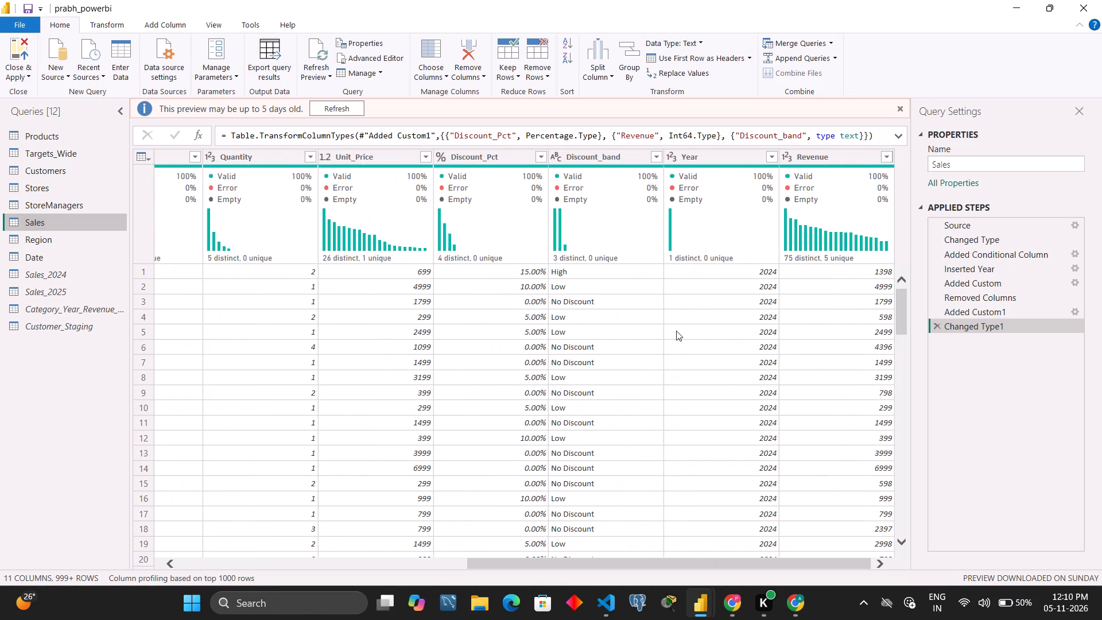
{"action": "left_click", "coordinate": [937, 444]}
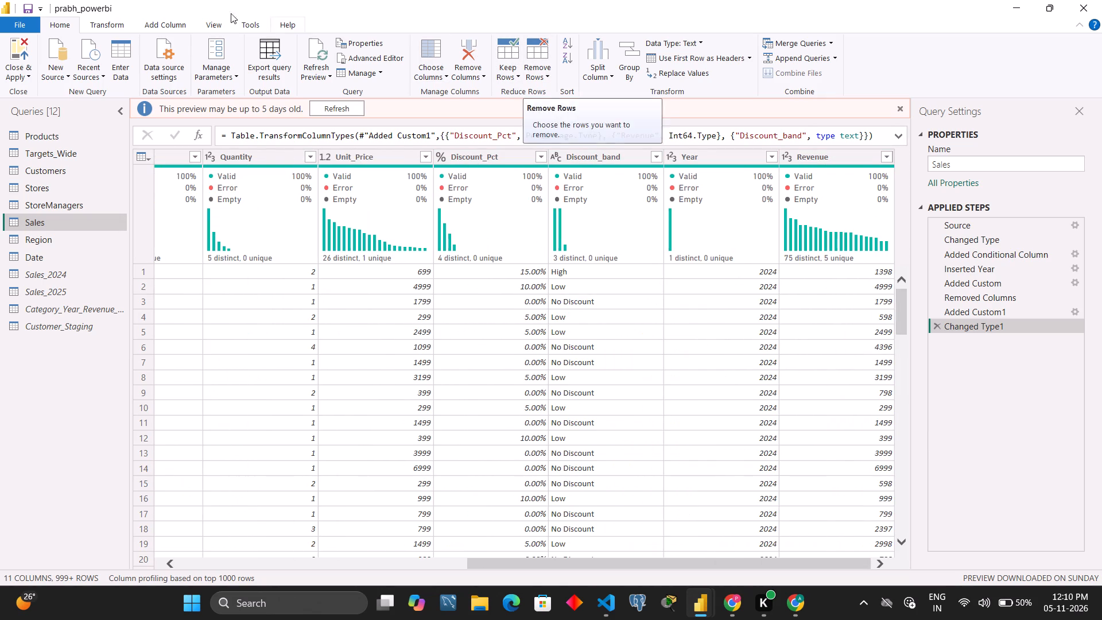
Start a new custom column in the Sales query and name it max_sic.
{"action": "left_click", "coordinate": [167, 15]}
{"action": "left_click", "coordinate": [175, 22]}
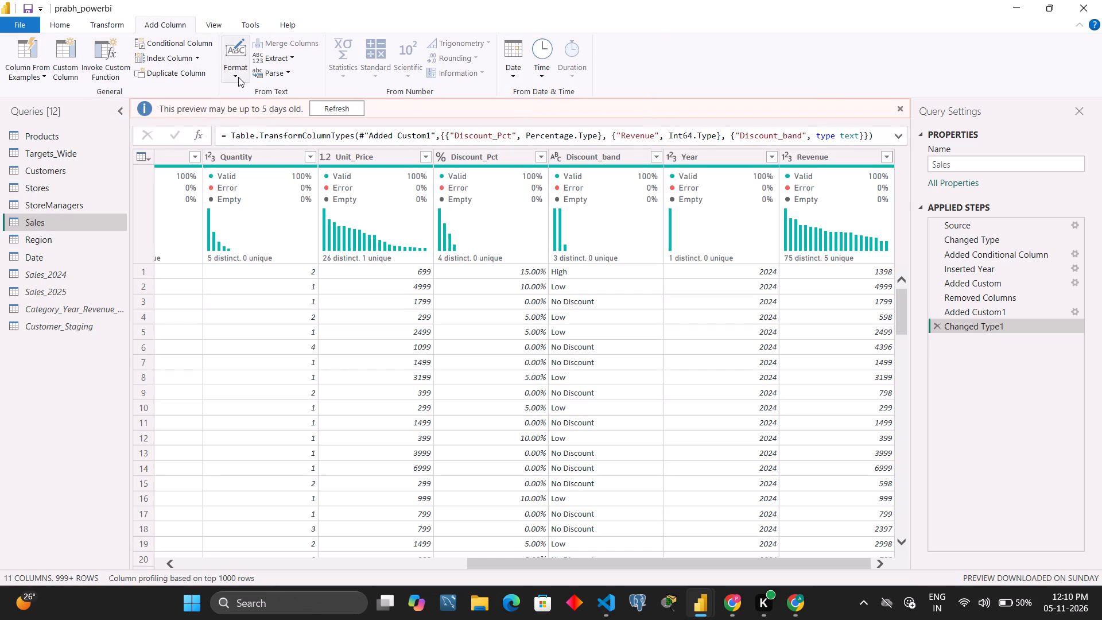
{"action": "left_click", "coordinate": [73, 52]}
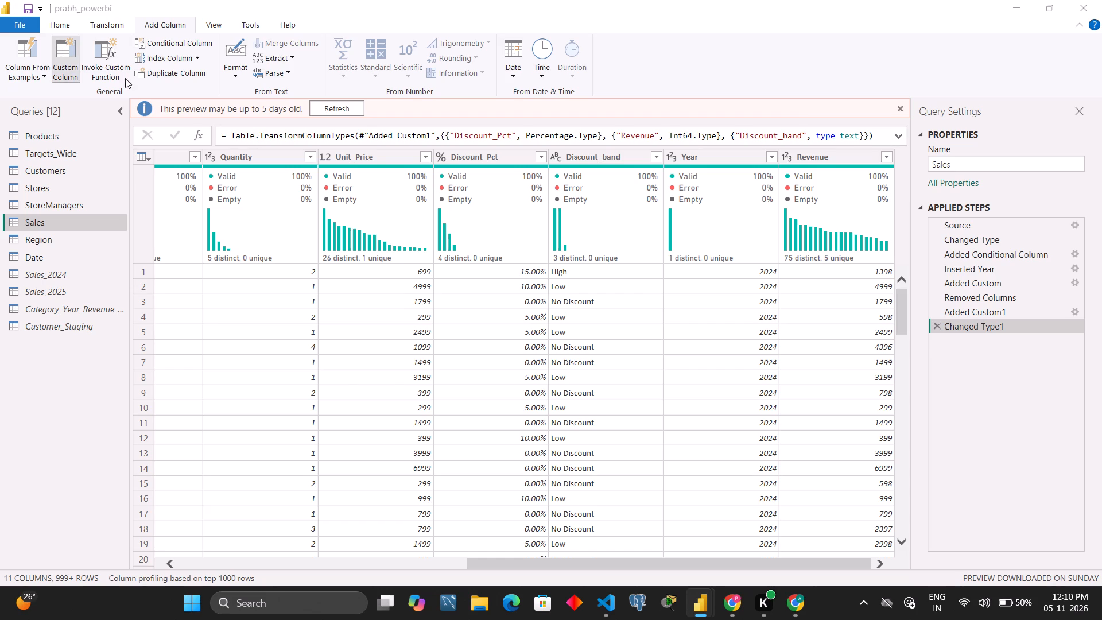
{"action": "left_click", "coordinate": [395, 223]}
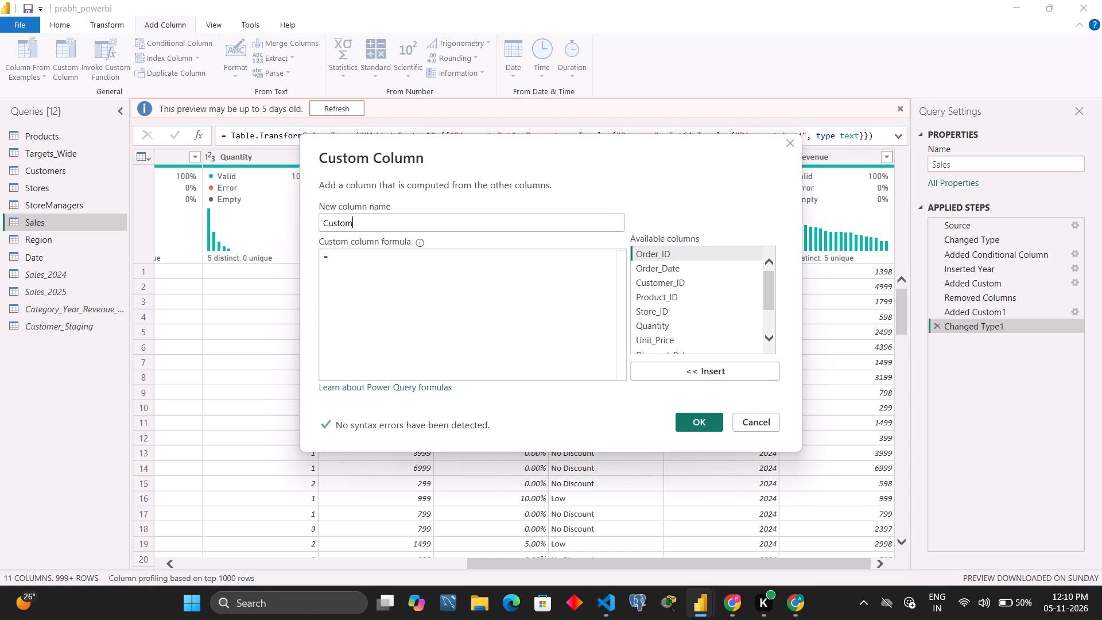
{"action": "key", "text": "BackSpace"}
{"action": "key", "text": "BackSpace"}
{"action": "key", "text": "BackSpace"}
{"action": "key", "text": "BackSpace"}
{"action": "key", "text": "BackSpace"}
{"action": "key", "text": "BackSpace"}
{"action": "type", "text": "max"}
{"action": "key", "text": "space"}
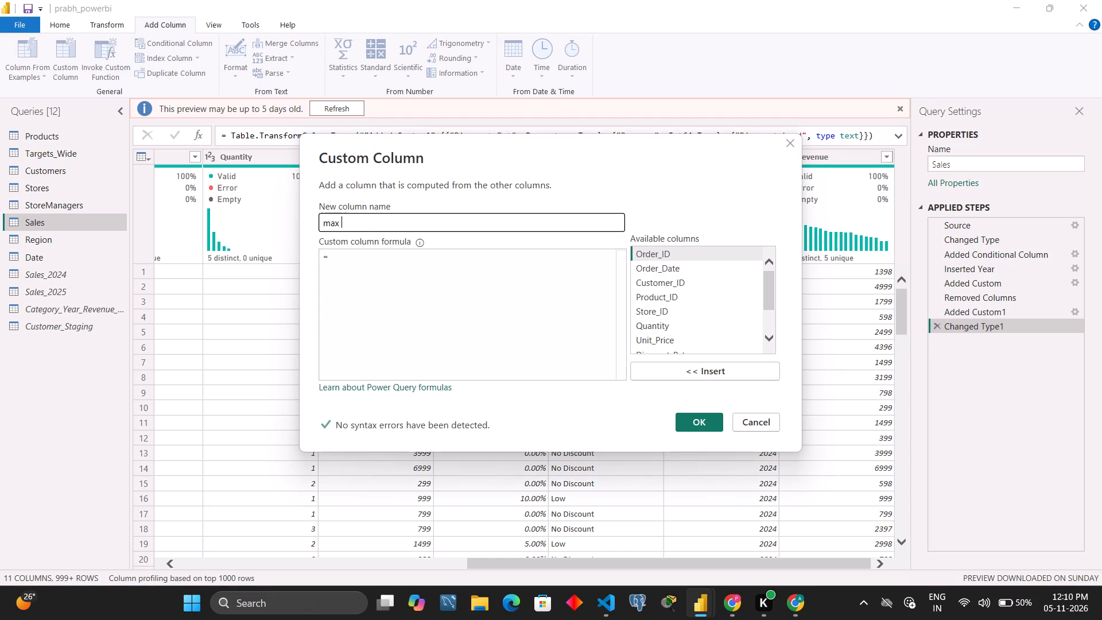
{"action": "key", "text": "BackSpace"}
{"action": "type", "text": "_sic"}
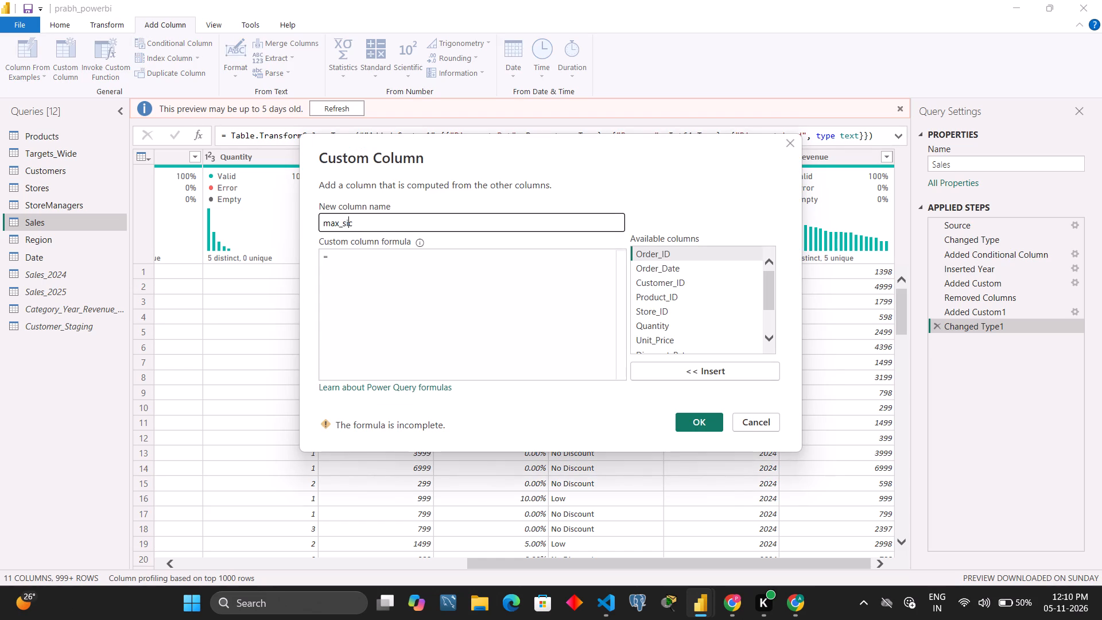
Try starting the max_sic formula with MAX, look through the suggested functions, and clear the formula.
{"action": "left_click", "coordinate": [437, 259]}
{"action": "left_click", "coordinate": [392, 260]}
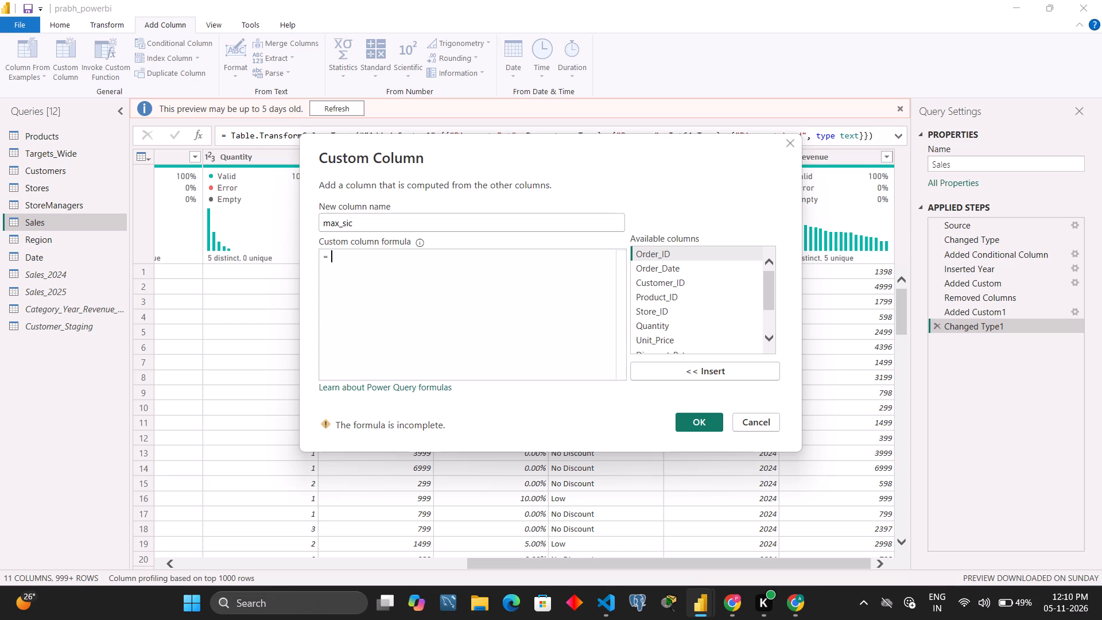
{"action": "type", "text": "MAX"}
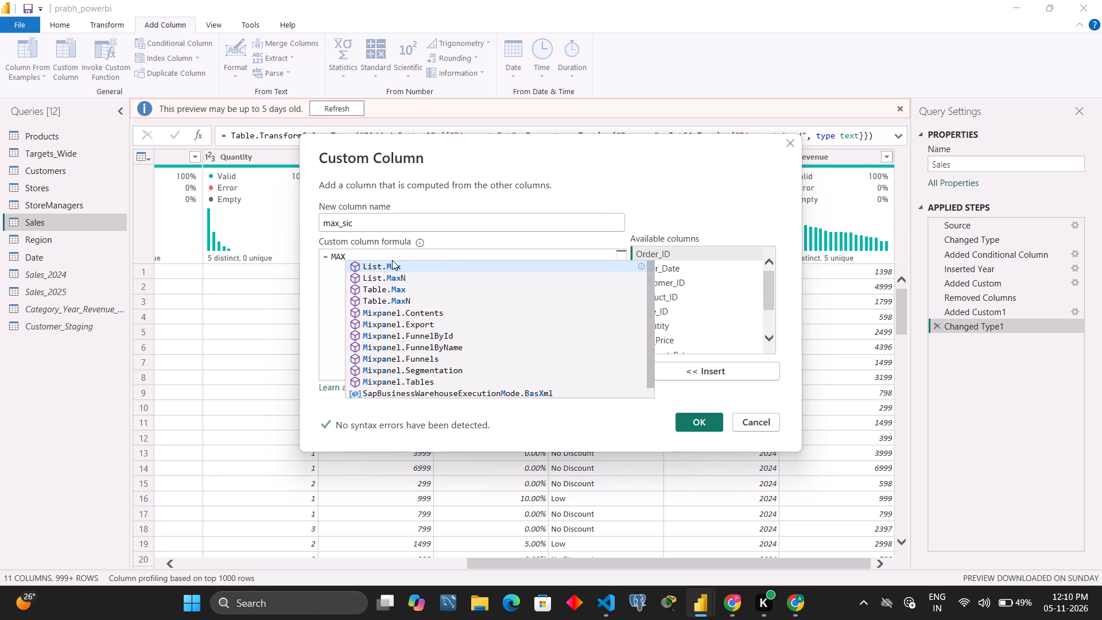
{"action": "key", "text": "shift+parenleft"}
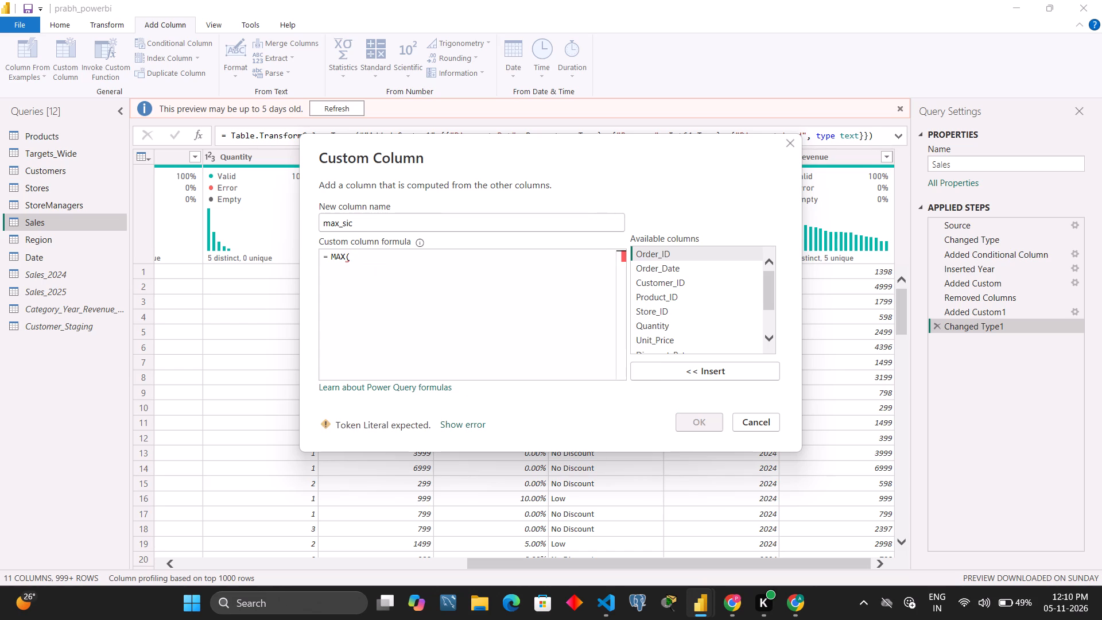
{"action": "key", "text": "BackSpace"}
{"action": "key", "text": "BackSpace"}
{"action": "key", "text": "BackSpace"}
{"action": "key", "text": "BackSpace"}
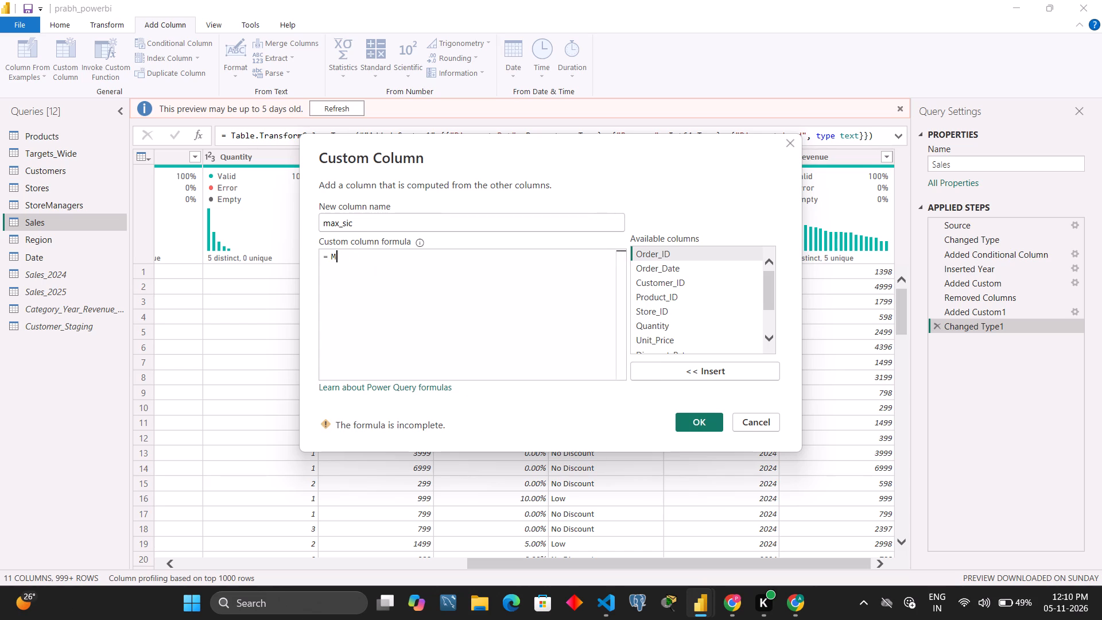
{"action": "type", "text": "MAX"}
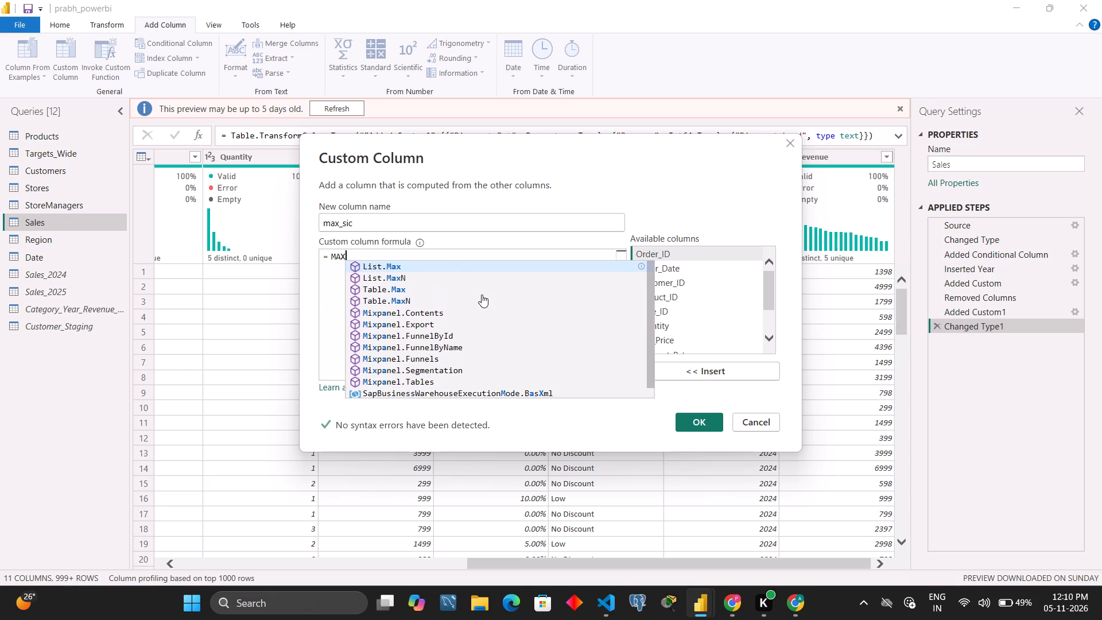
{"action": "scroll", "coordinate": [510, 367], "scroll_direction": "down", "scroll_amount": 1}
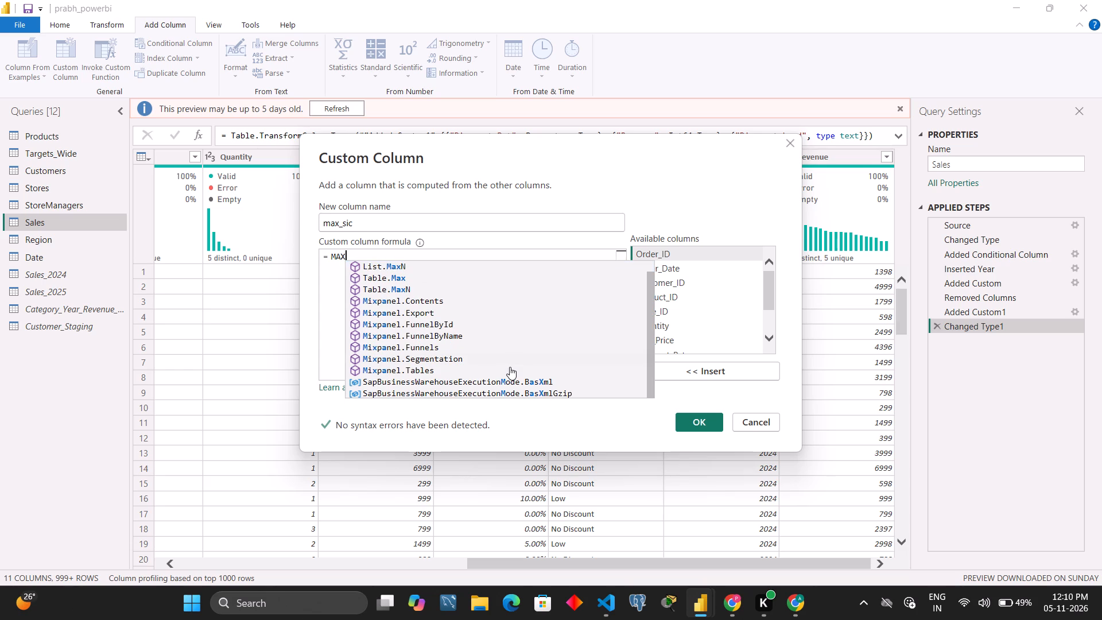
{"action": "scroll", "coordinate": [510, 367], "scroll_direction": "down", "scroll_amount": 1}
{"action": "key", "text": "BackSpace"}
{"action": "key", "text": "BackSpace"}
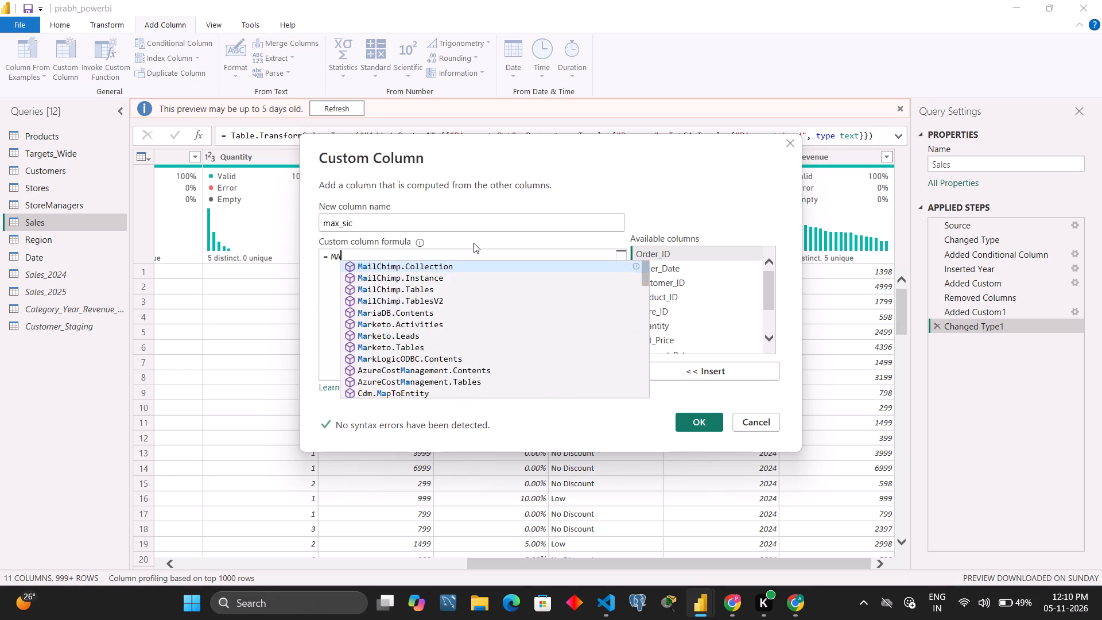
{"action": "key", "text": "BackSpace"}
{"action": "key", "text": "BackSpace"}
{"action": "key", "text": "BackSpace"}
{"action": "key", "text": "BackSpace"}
Enter Sales[Discount_Pct] as the max_sic formula, inserting Discount_Pct from the available columns.
{"action": "key", "text": "shift+s"}
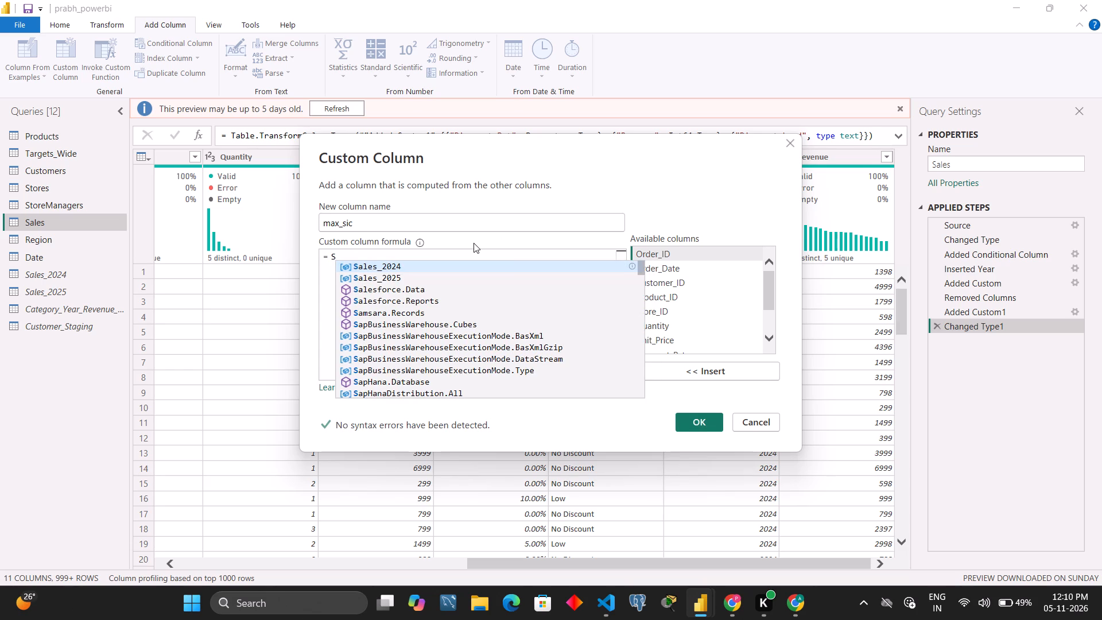
{"action": "key", "text": "a"}
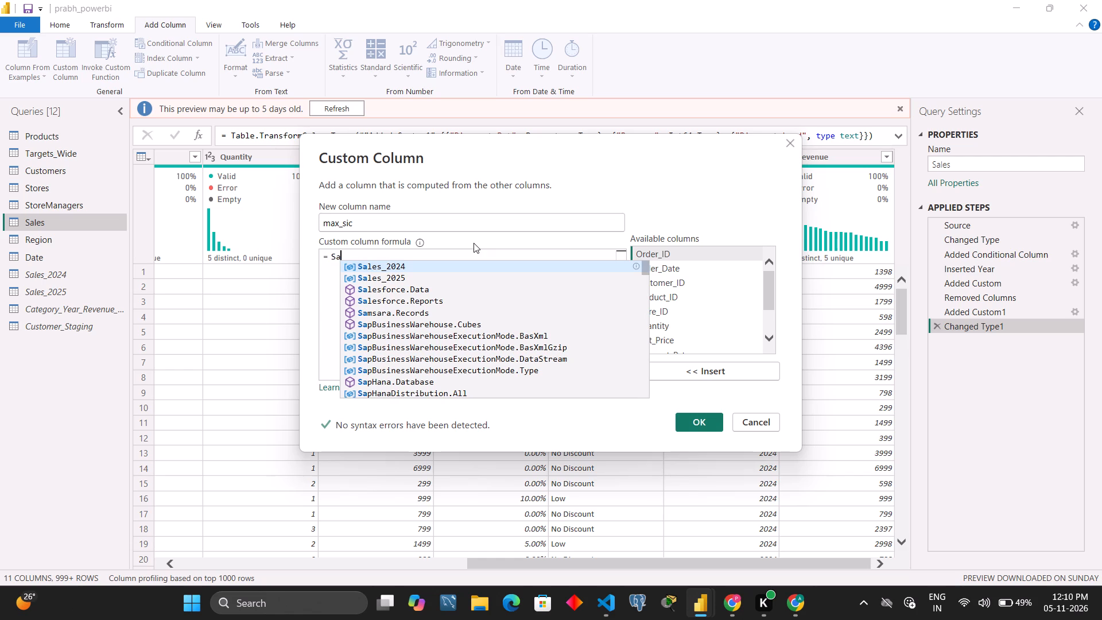
{"action": "key", "text": "l"}
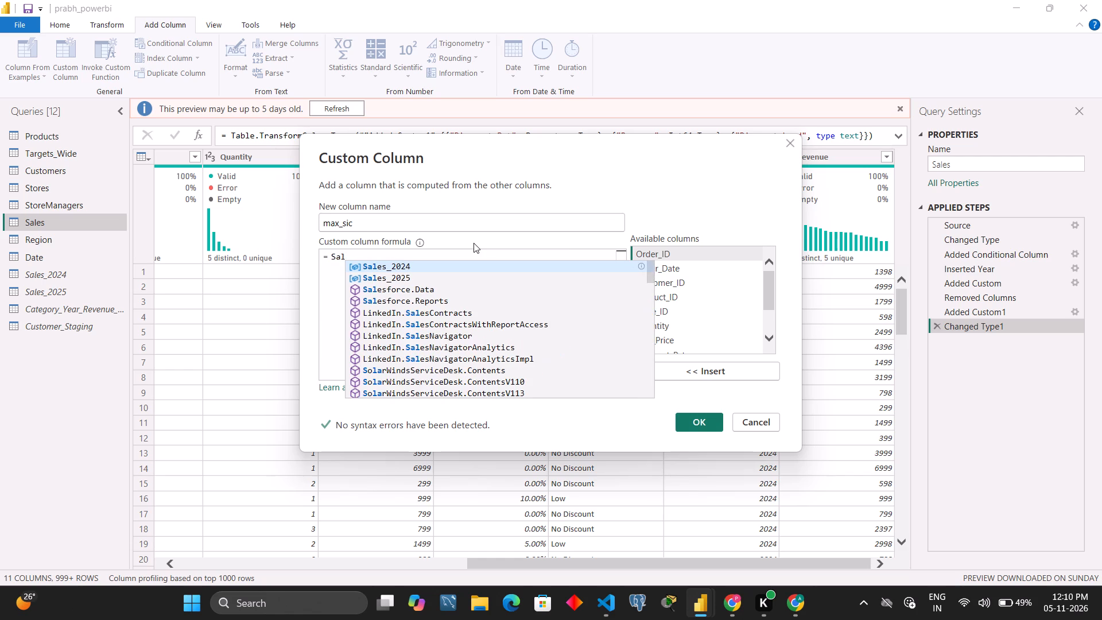
{"action": "type", "text": "es"}
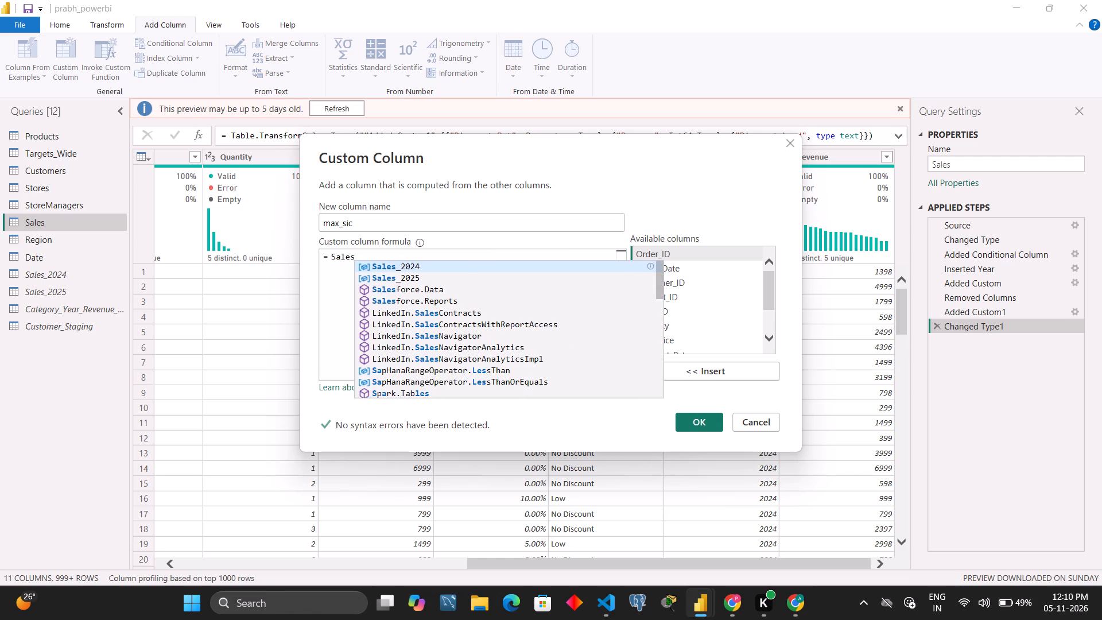
{"action": "left_click_drag", "start_coordinate": [693, 199], "coordinate": [705, 348]}
{"action": "scroll", "coordinate": [705, 348], "scroll_direction": "down", "scroll_amount": 1}
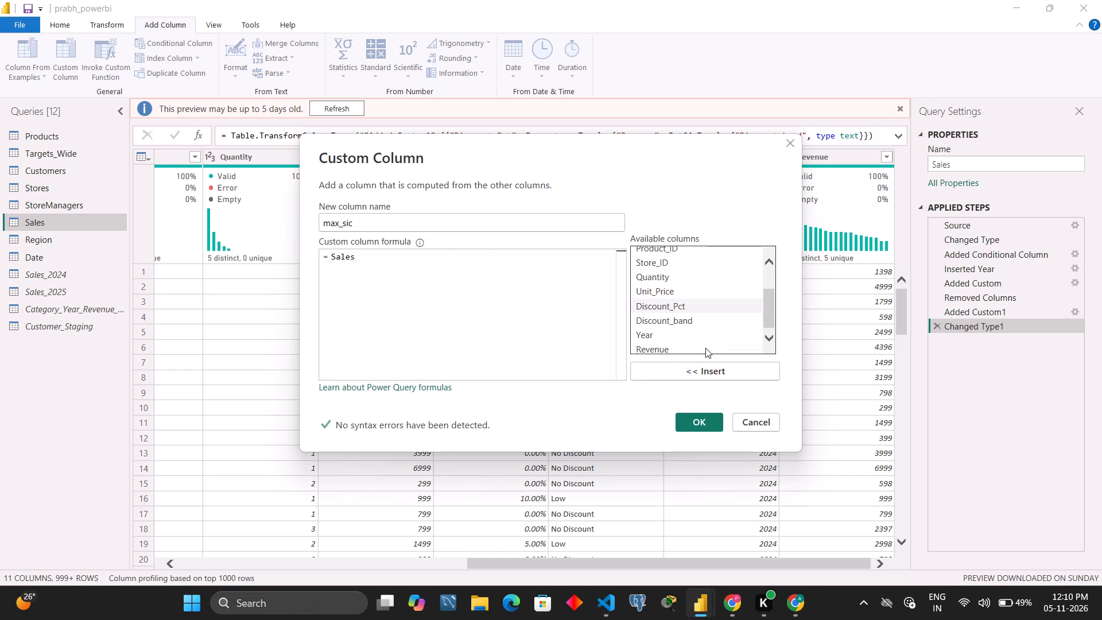
{"action": "left_click", "coordinate": [685, 309]}
{"action": "left_click", "coordinate": [672, 305]}
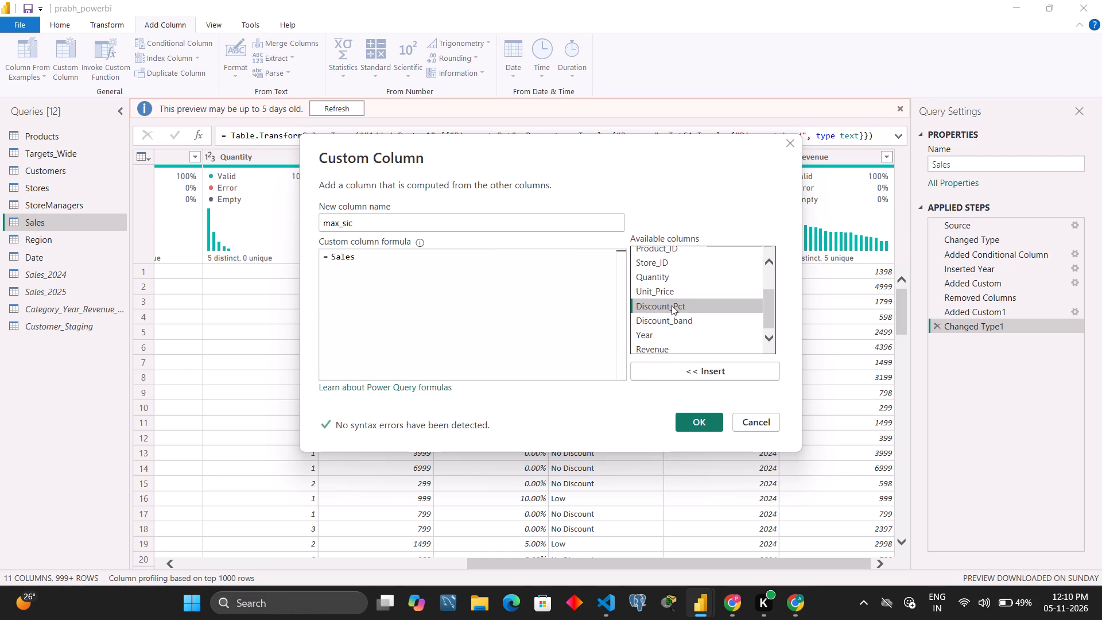
{"action": "double_click", "coordinate": [672, 305]}
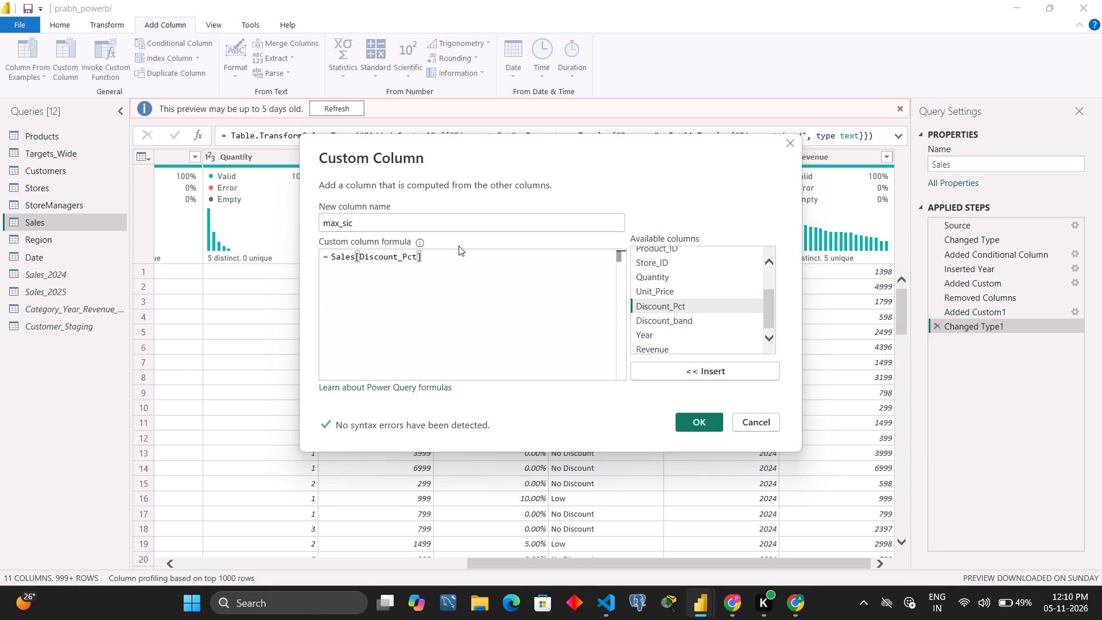
{"action": "left_click", "coordinate": [467, 253]}
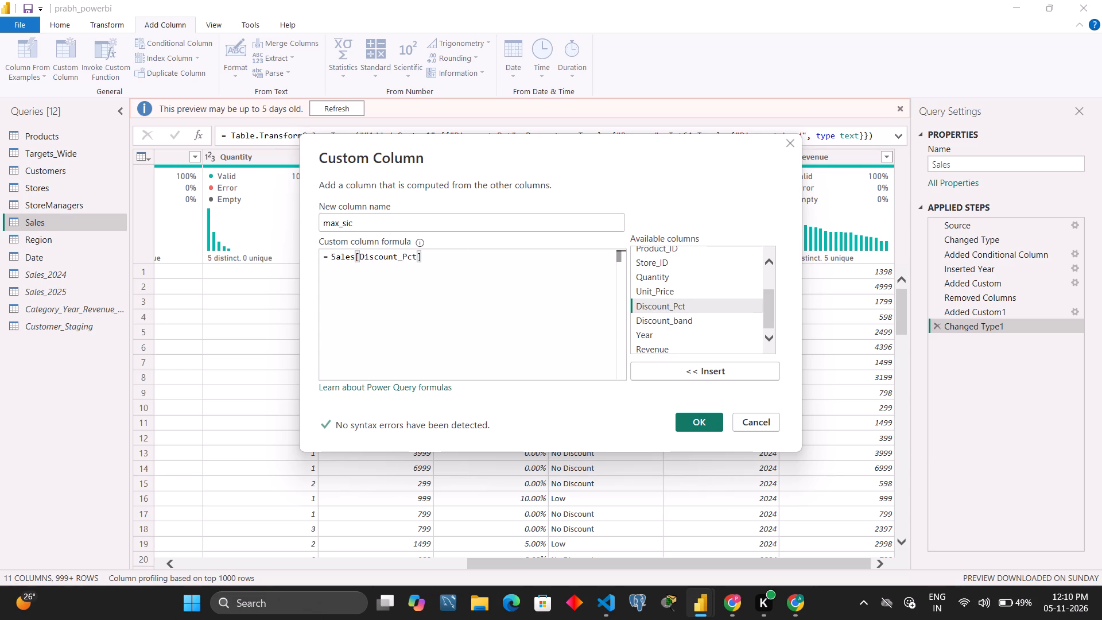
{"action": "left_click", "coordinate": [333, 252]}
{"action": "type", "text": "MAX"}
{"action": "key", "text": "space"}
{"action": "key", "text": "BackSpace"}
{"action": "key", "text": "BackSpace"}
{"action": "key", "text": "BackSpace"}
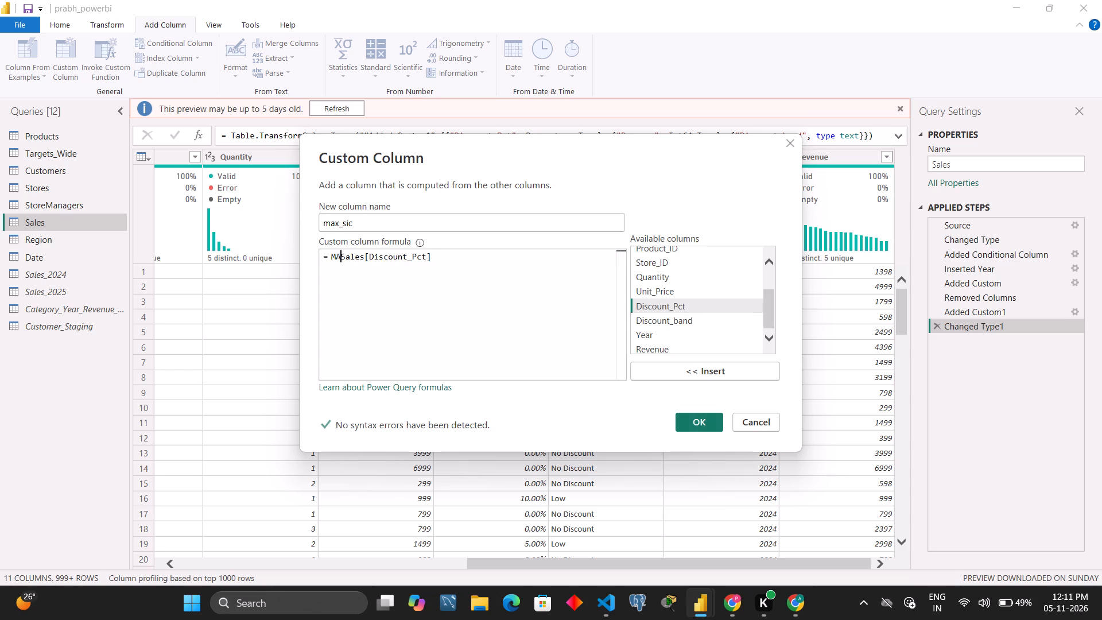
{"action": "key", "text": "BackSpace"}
{"action": "left_click", "coordinate": [738, 597]}
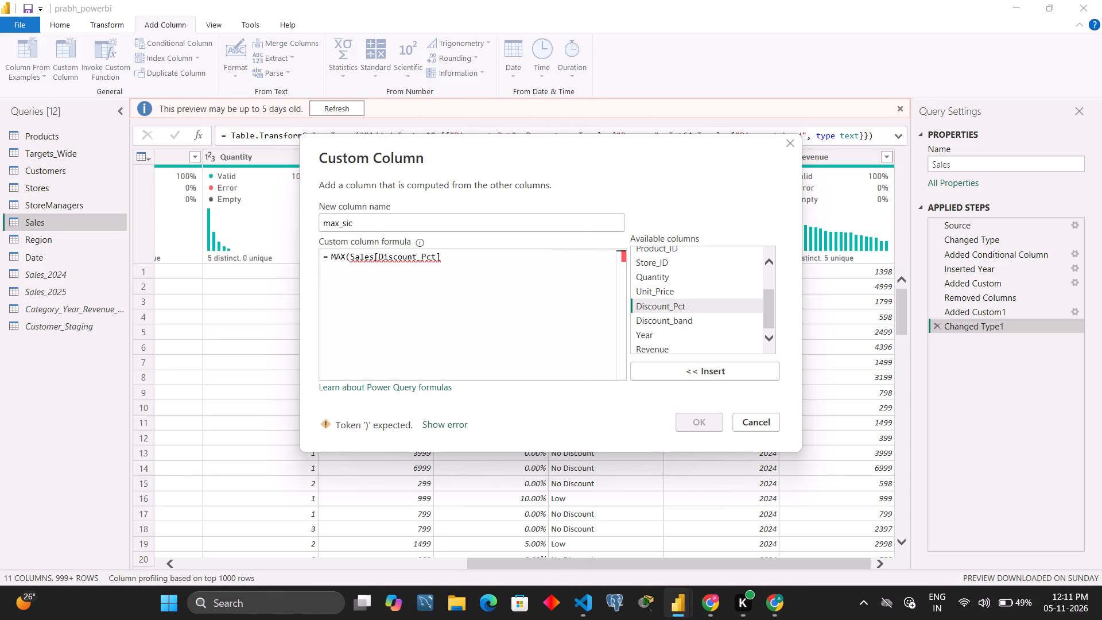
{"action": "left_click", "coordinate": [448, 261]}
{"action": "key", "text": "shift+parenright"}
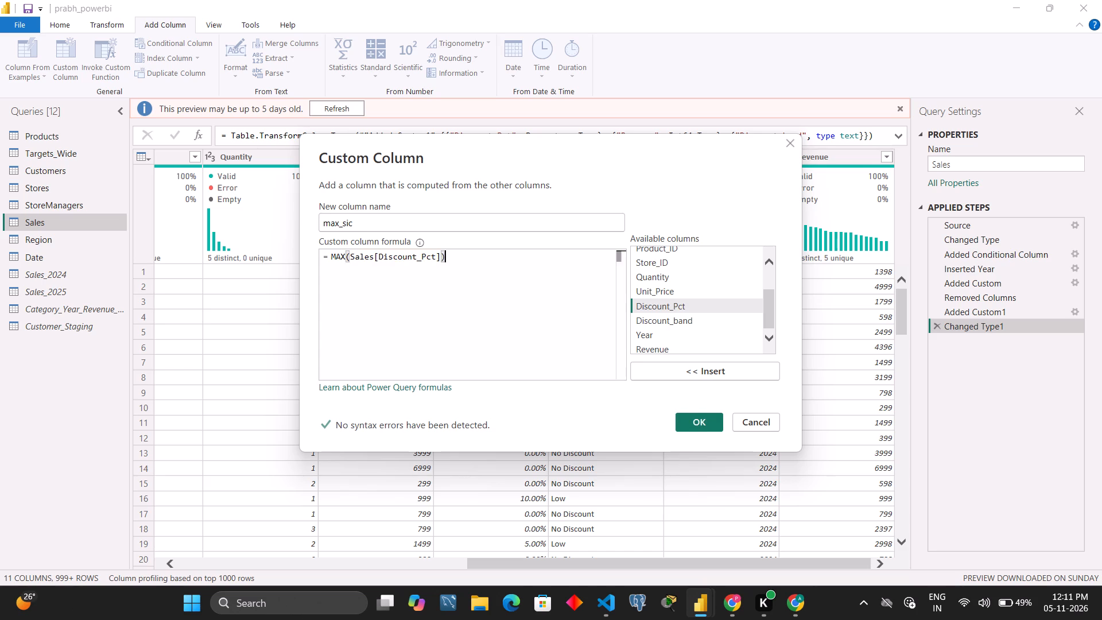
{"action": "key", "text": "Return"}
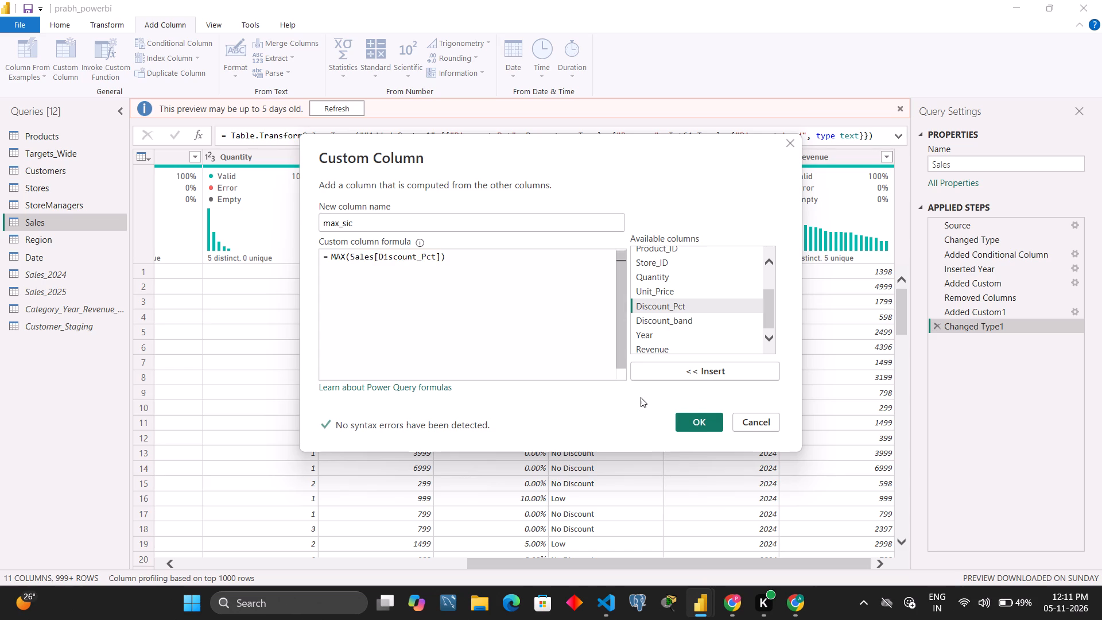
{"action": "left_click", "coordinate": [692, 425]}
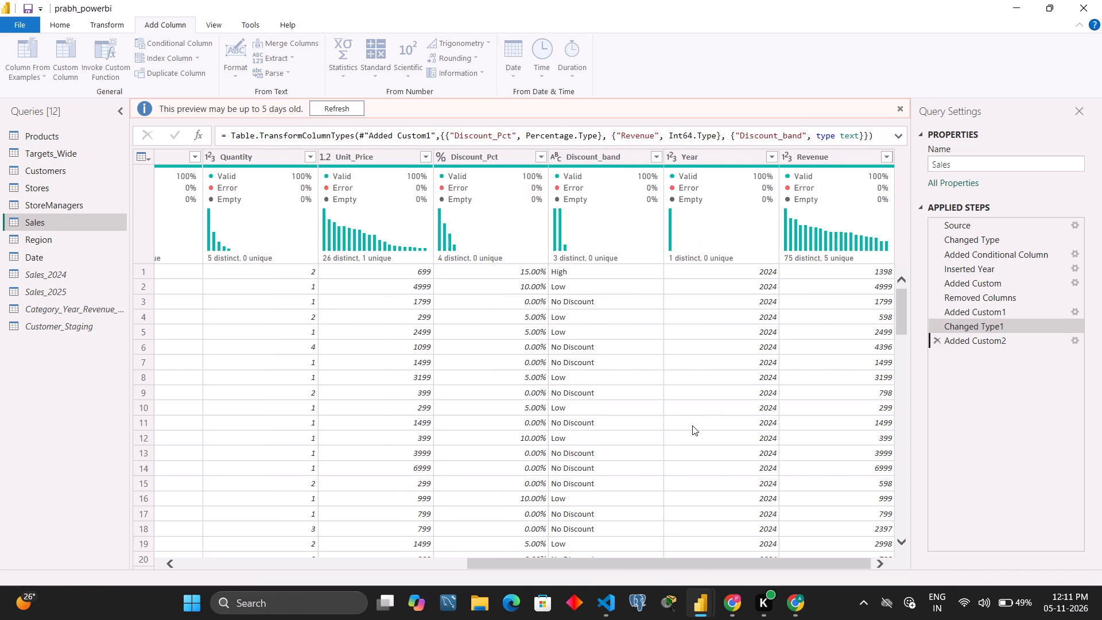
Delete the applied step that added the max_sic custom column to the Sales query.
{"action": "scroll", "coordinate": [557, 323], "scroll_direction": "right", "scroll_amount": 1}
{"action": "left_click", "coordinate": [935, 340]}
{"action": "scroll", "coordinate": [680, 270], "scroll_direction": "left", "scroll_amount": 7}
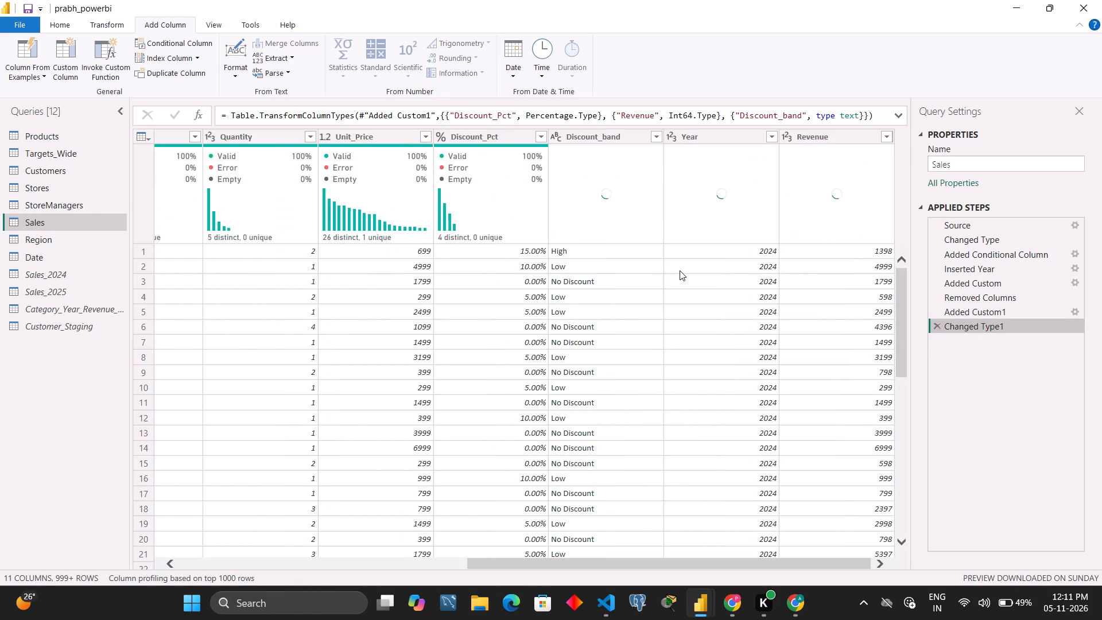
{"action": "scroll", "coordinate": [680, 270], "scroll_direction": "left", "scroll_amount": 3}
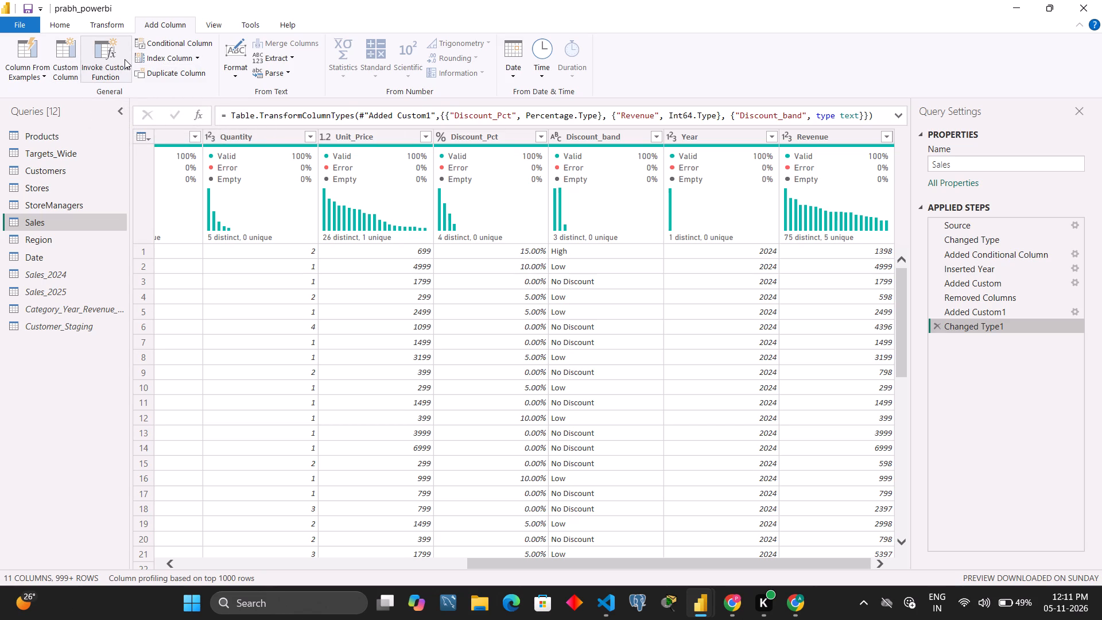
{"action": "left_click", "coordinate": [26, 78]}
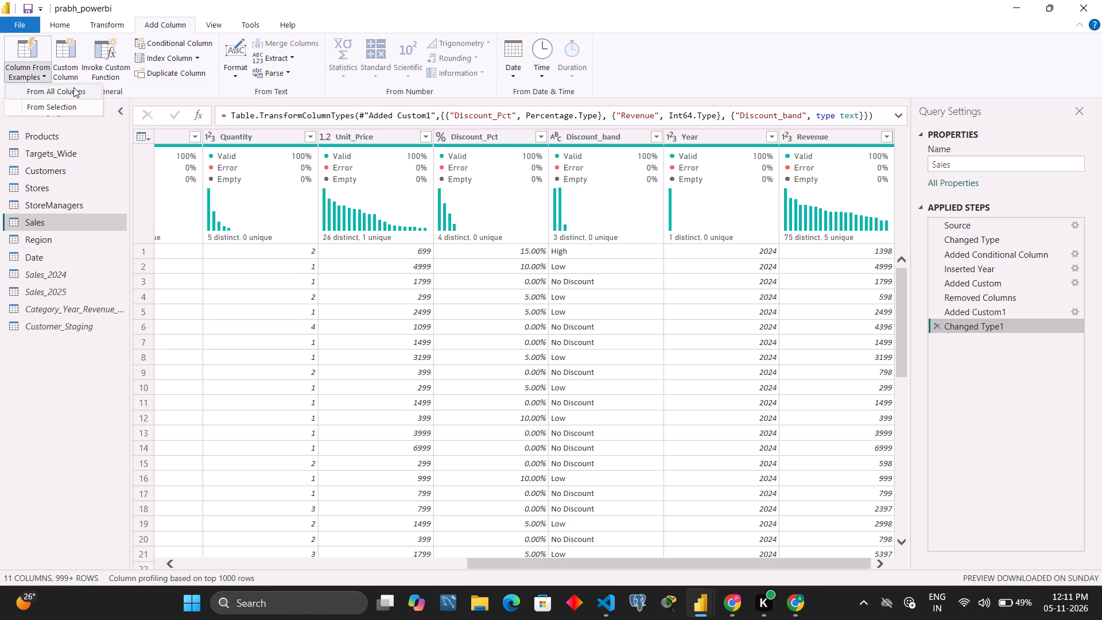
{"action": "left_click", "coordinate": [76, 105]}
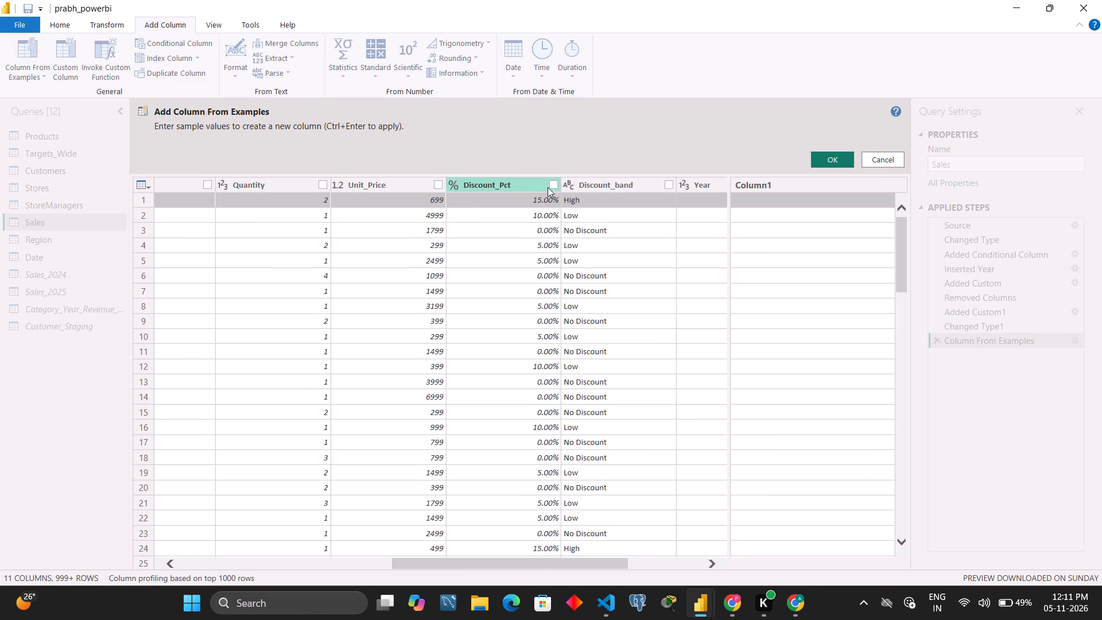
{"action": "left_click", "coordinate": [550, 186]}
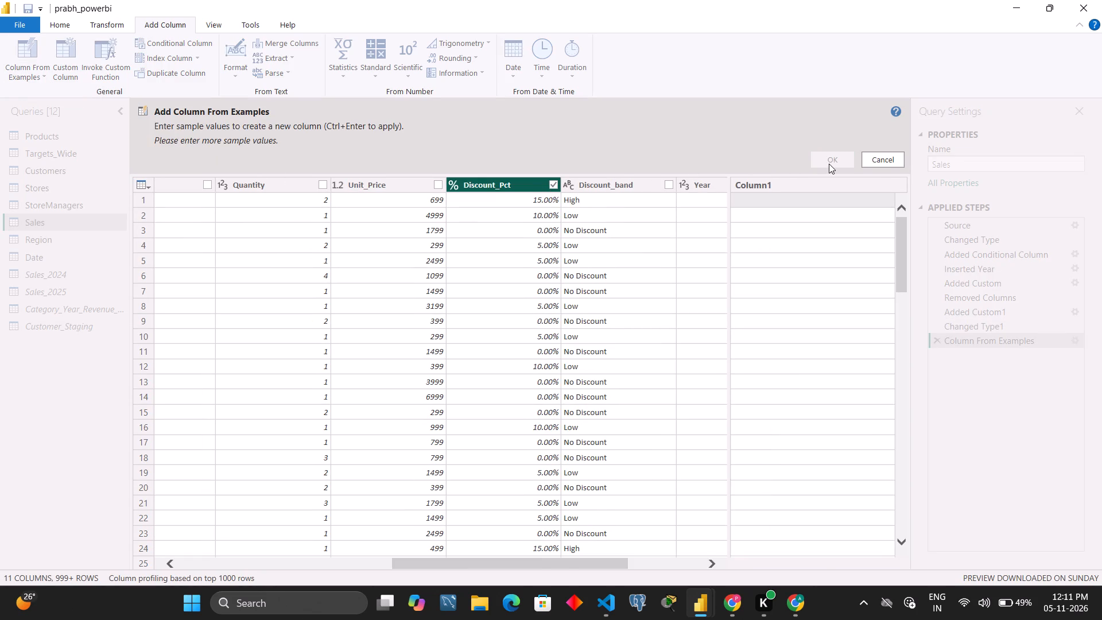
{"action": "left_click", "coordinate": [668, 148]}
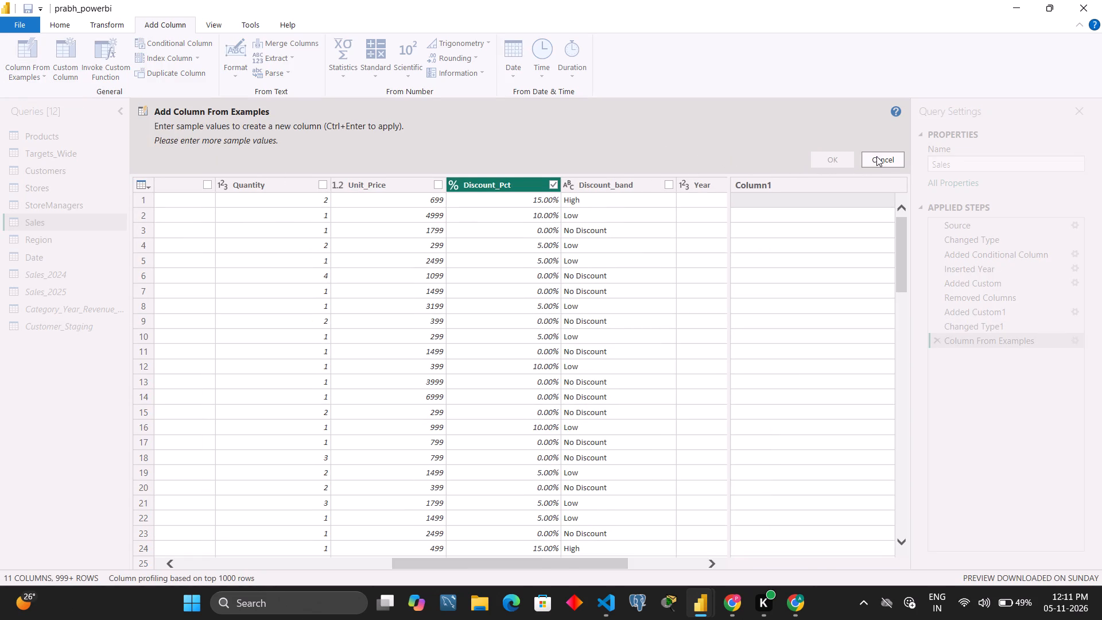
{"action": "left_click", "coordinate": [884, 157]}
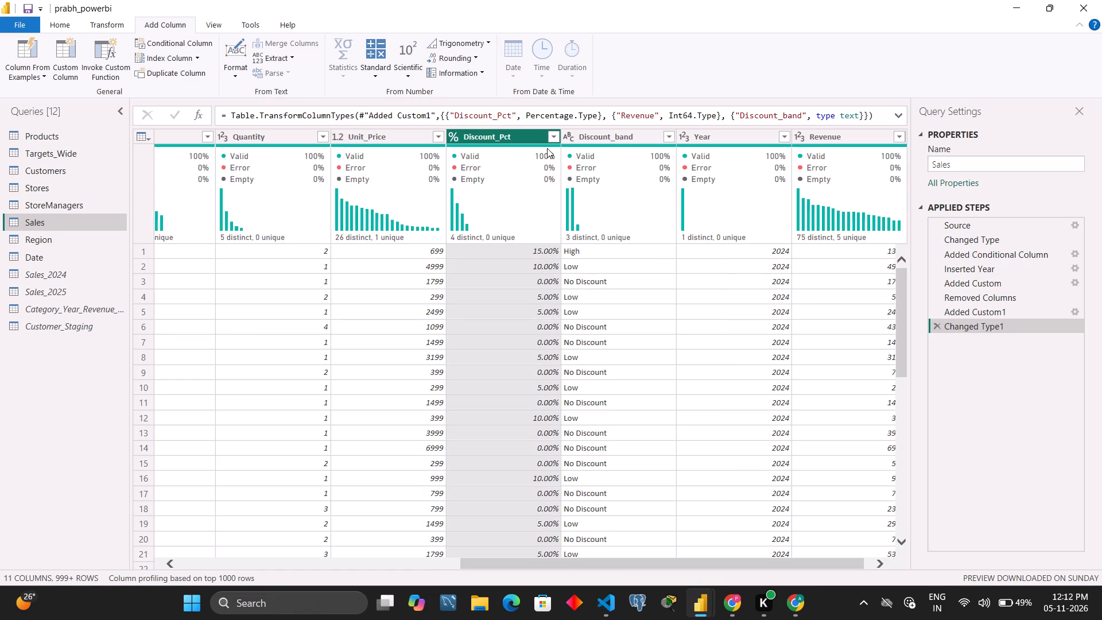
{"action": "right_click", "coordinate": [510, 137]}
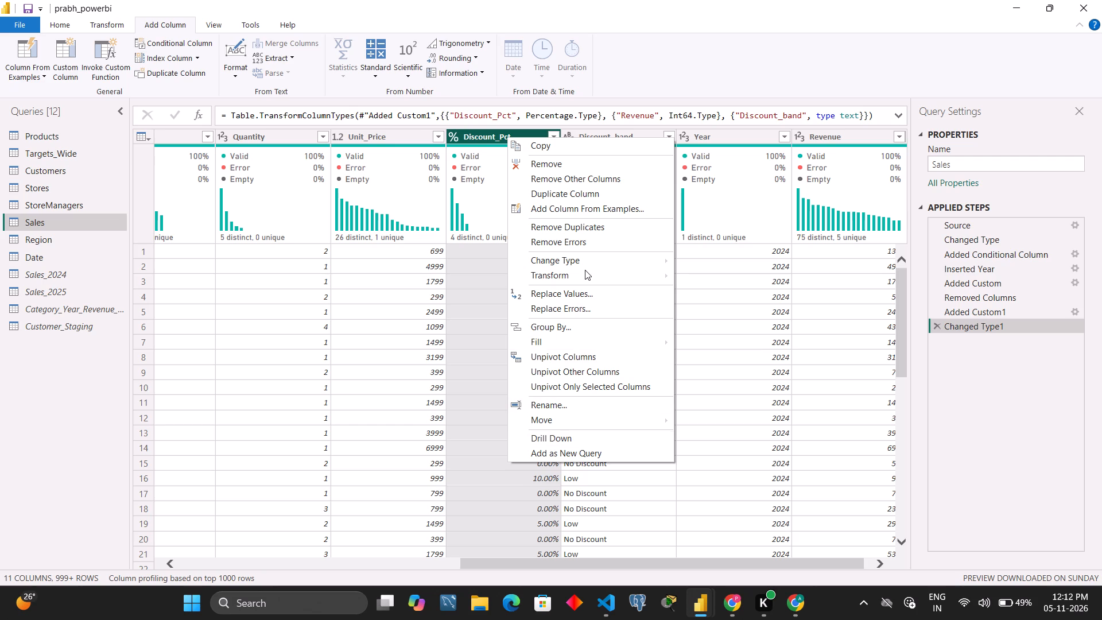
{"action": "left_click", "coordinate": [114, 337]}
Change the data type of the Discount_Pct column in the Sales_2025 query to Percentage.
{"action": "left_click", "coordinate": [80, 290]}
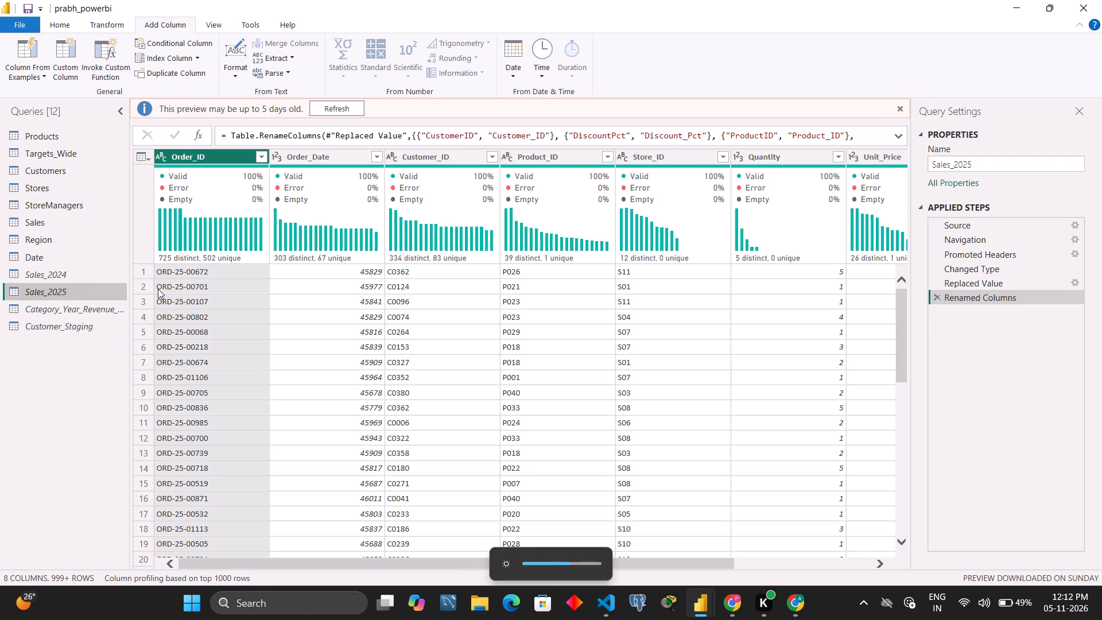
{"action": "scroll", "coordinate": [429, 312], "scroll_direction": "left", "scroll_amount": 1}
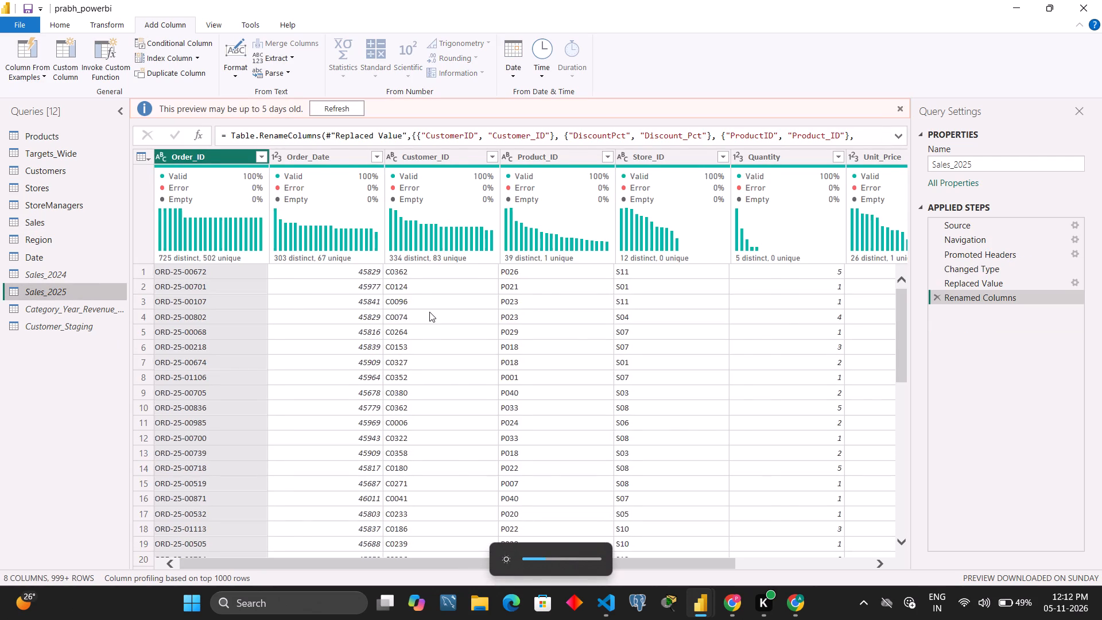
{"action": "scroll", "coordinate": [429, 312], "scroll_direction": "left", "scroll_amount": 2}
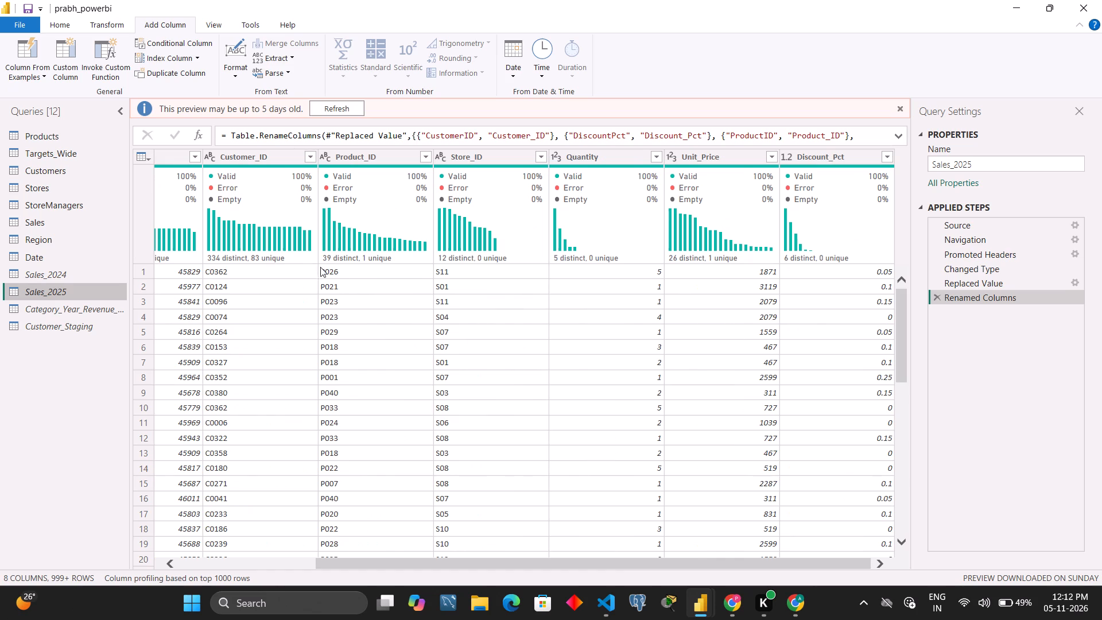
{"action": "right_click", "coordinate": [842, 157]}
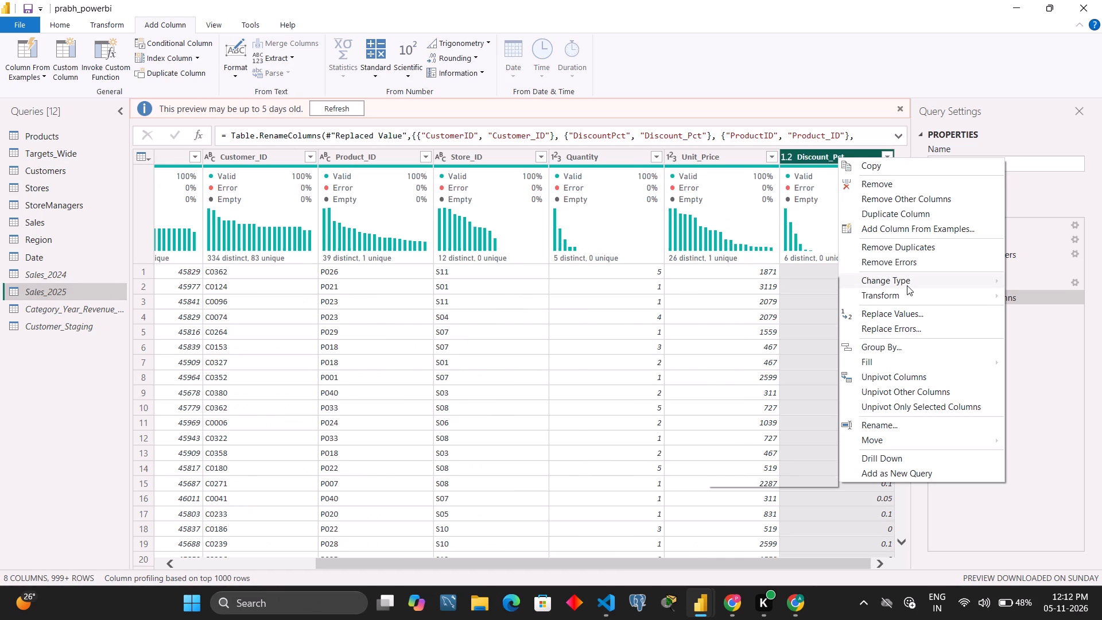
{"action": "left_click", "coordinate": [781, 325]}
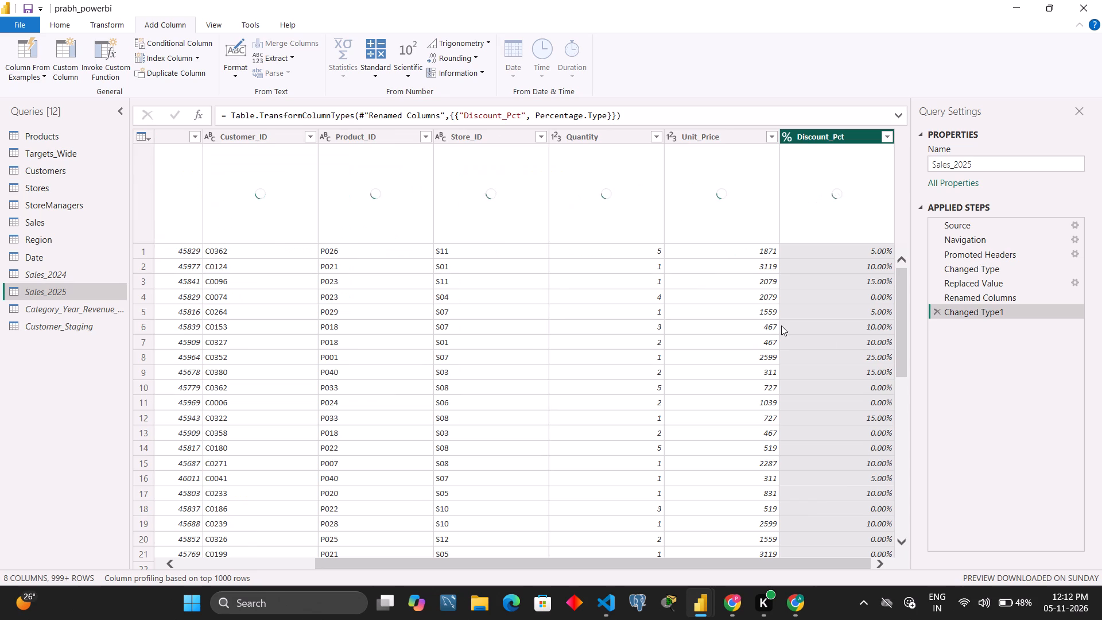
{"action": "scroll", "coordinate": [863, 337], "scroll_direction": "left", "scroll_amount": 1}
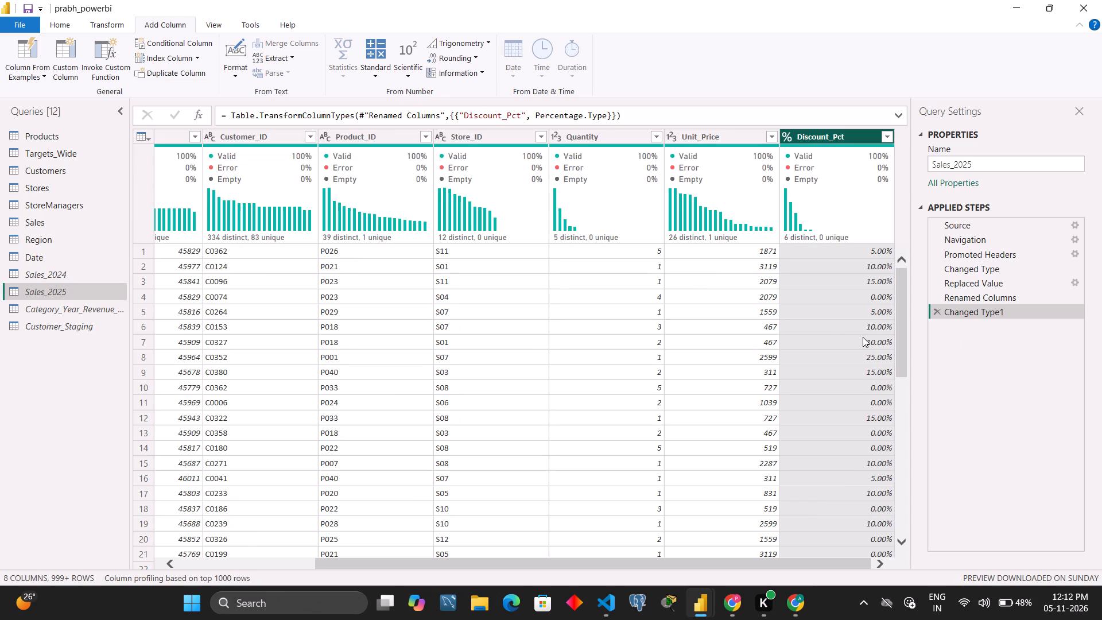
{"action": "scroll", "coordinate": [863, 337], "scroll_direction": "left", "scroll_amount": 1}
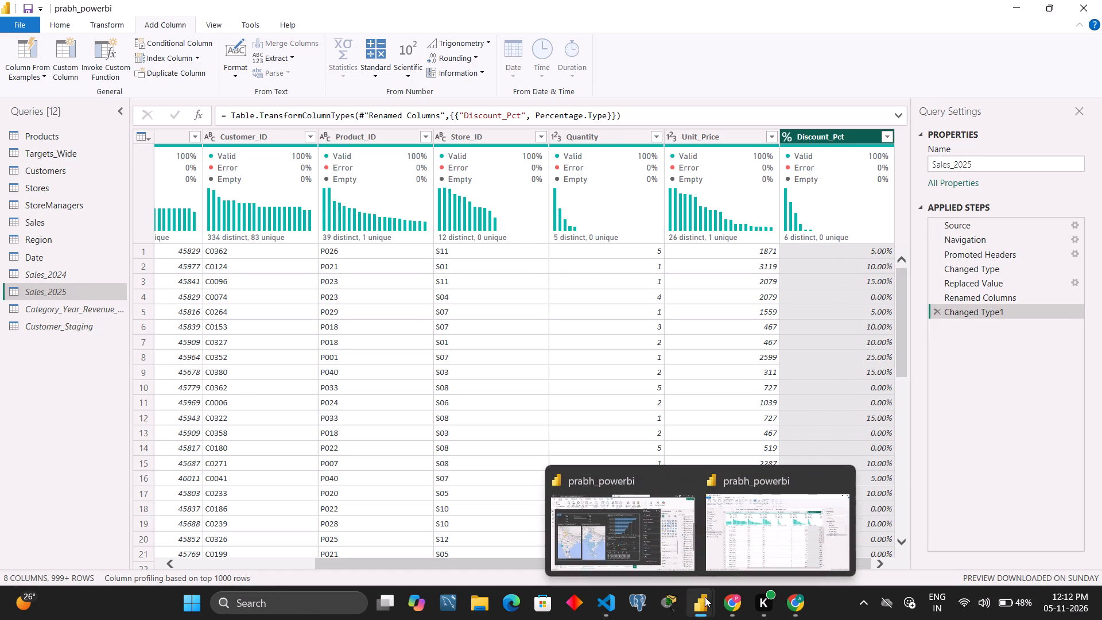
Switch to the main report window and create a measure in the Measure table: max_disc = MAX(Sales[Discount_Pct]).
{"action": "left_click", "coordinate": [658, 541]}
{"action": "left_click", "coordinate": [7, 152]}
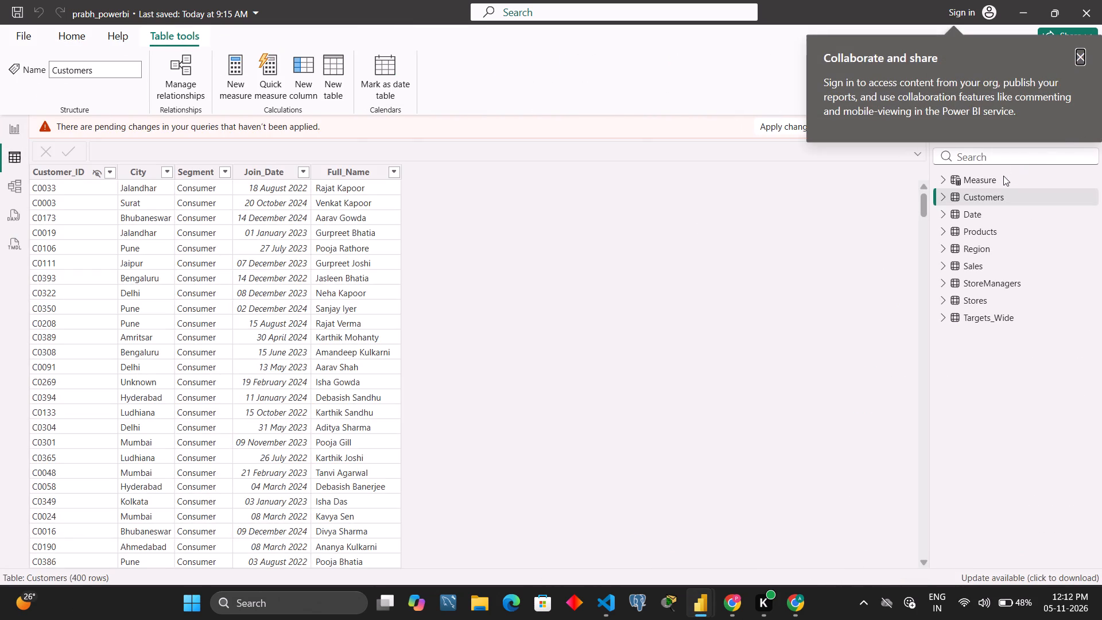
{"action": "left_click", "coordinate": [1003, 176]}
{"action": "left_click", "coordinate": [957, 177]}
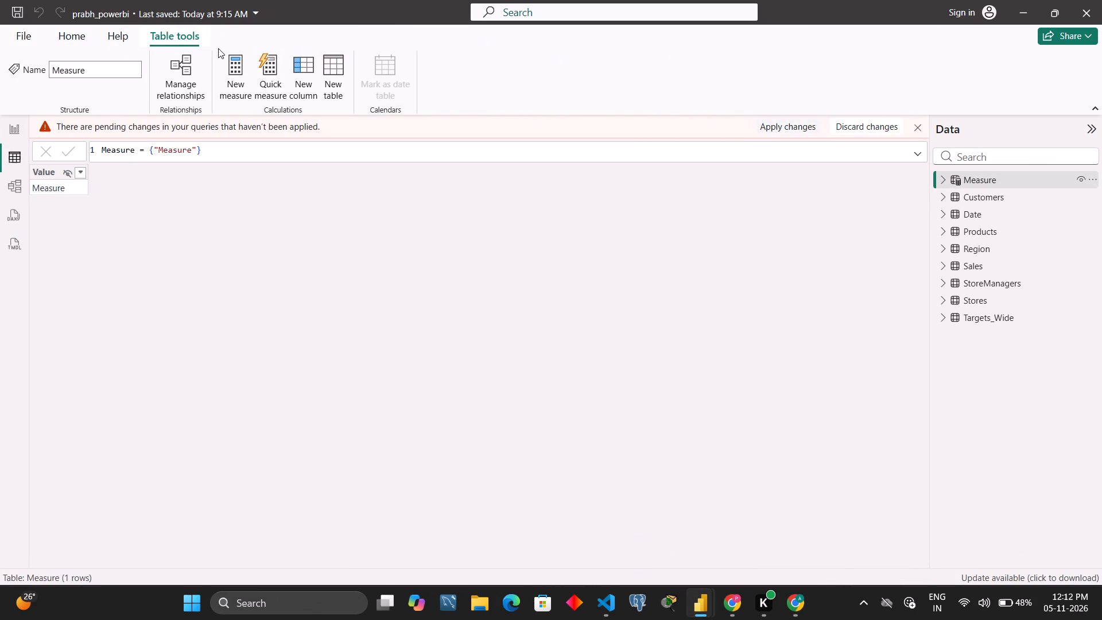
{"action": "left_click", "coordinate": [232, 61]}
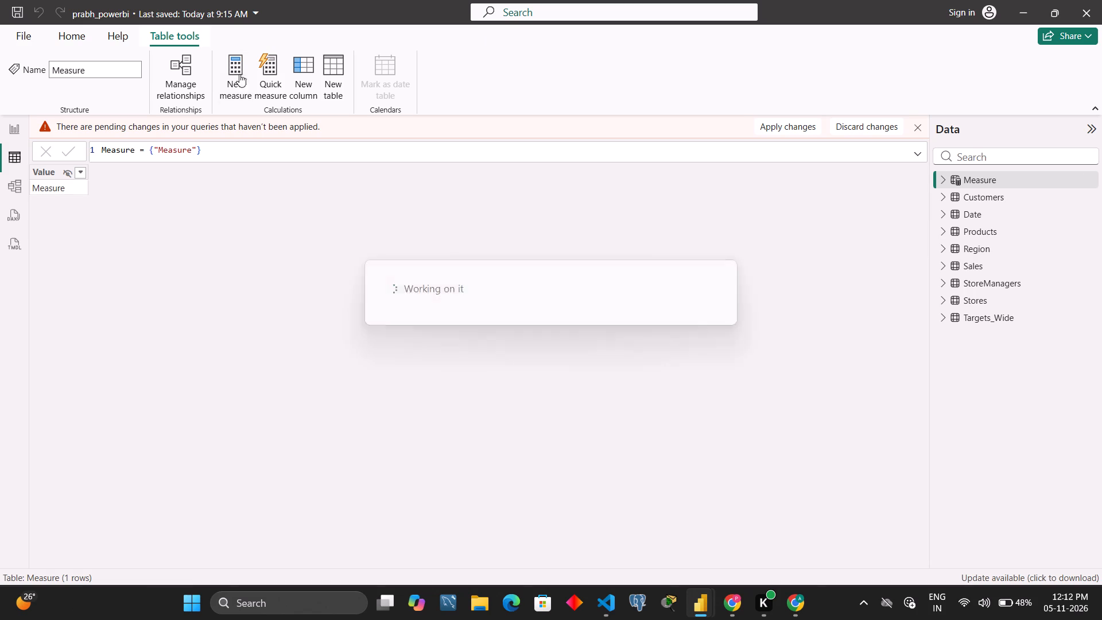
{"action": "type", "text": "max_di"}
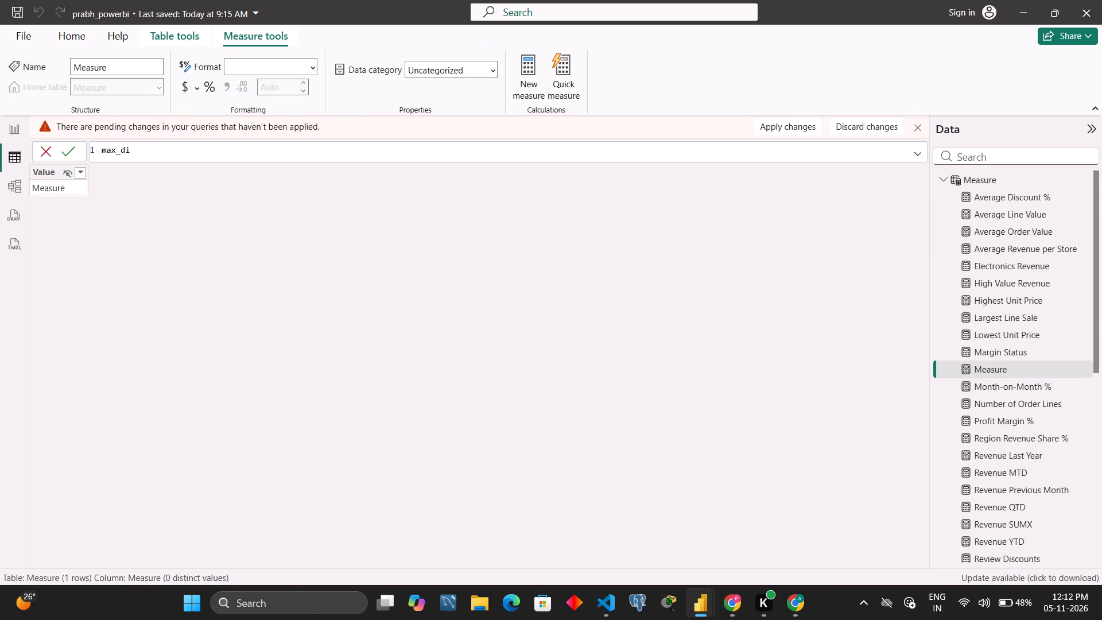
{"action": "type", "text": "sc= MAX"}
{"action": "type", "text": "(Sa"}
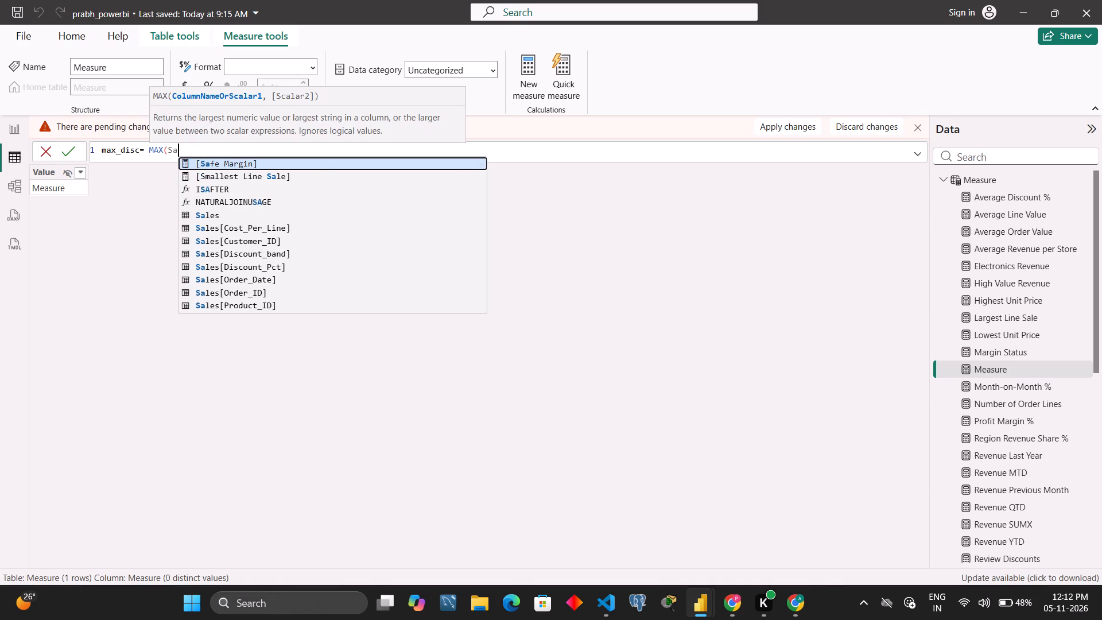
{"action": "left_click", "coordinate": [257, 267]}
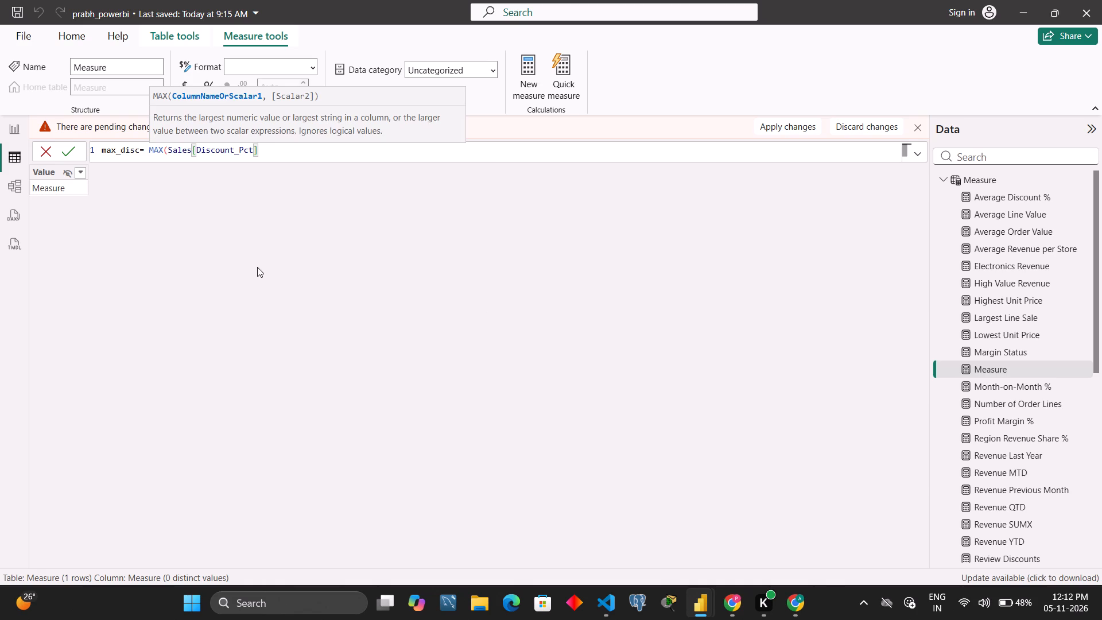
{"action": "key", "text": "shift+parenright"}
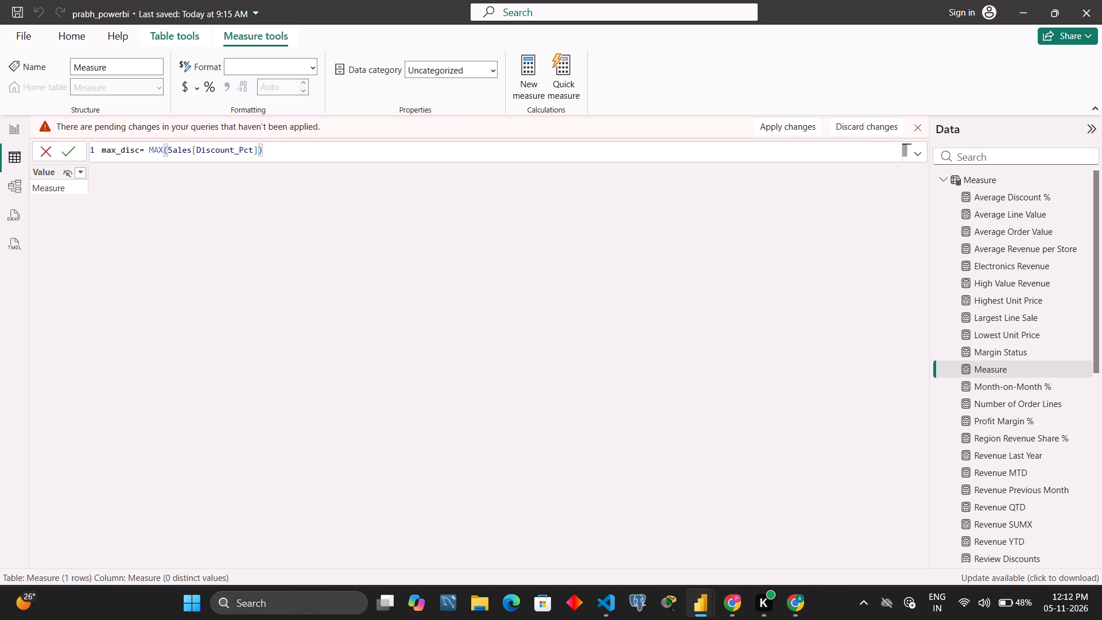
{"action": "key", "text": "Return"}
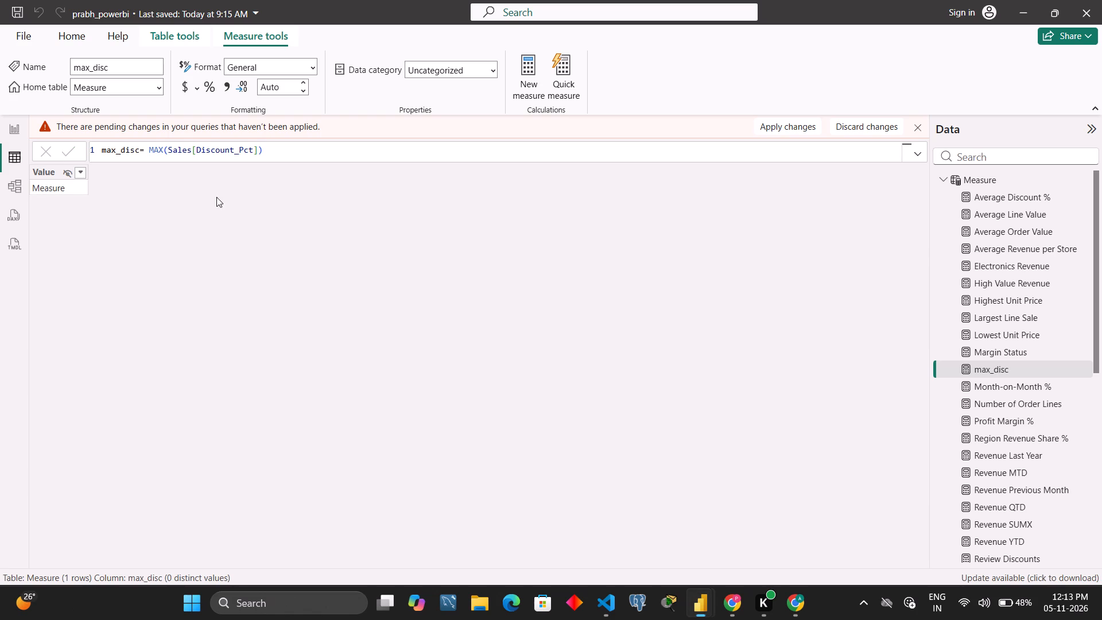
Add a card visual showing the max_disc measure to the empty report page Page 1.
{"action": "left_click", "coordinate": [18, 133]}
{"action": "left_click", "coordinate": [647, 561]}
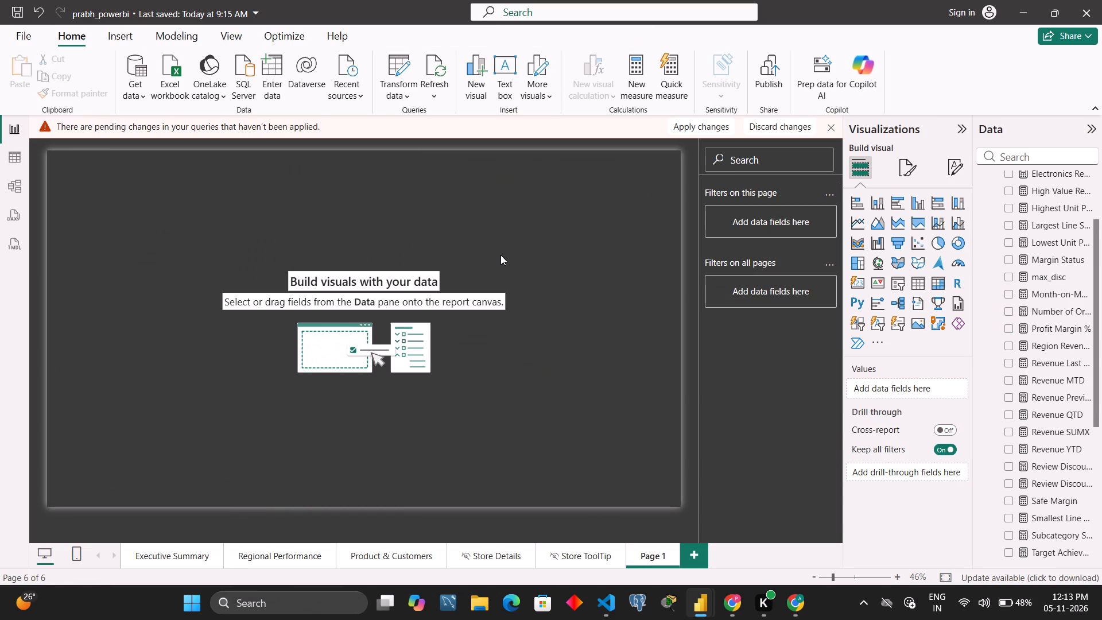
{"action": "left_click", "coordinate": [500, 255]}
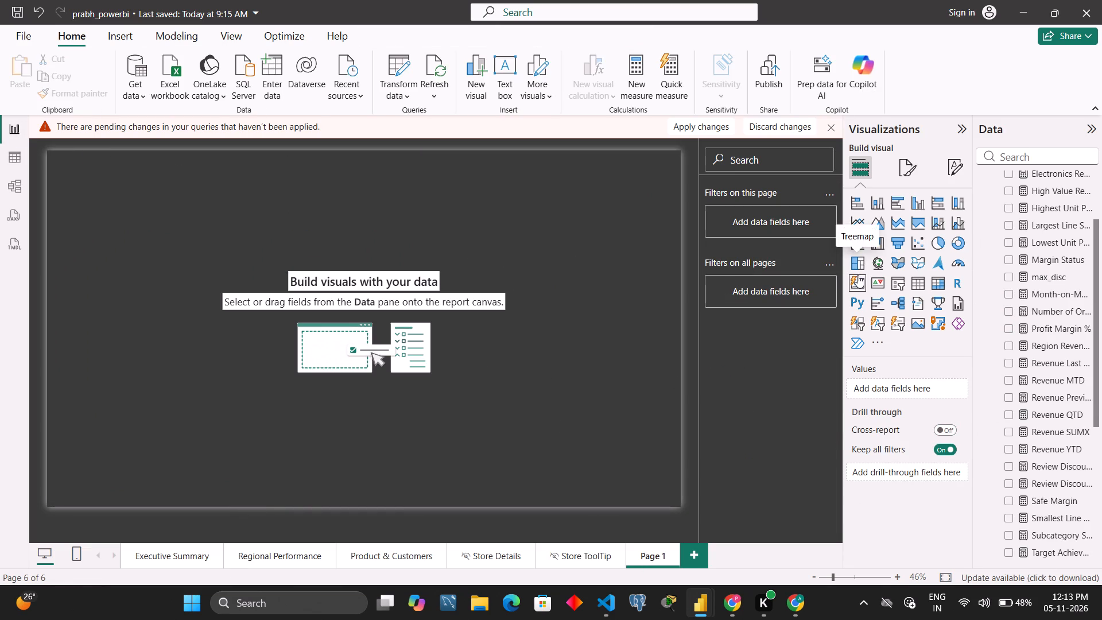
{"action": "left_click", "coordinate": [857, 277]}
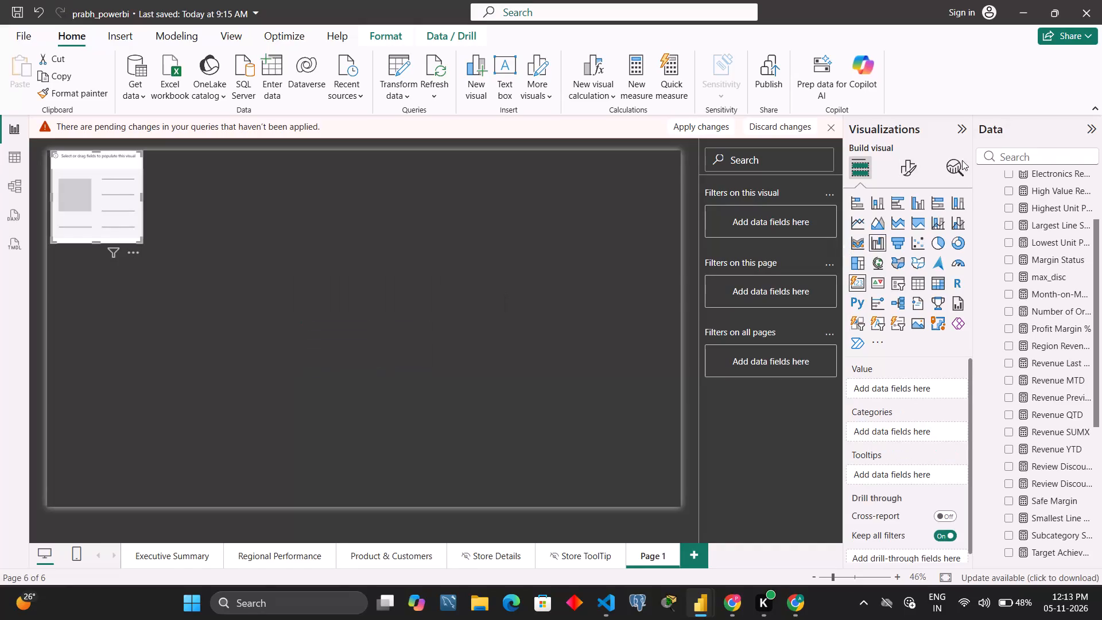
{"action": "left_click", "coordinate": [1026, 156]}
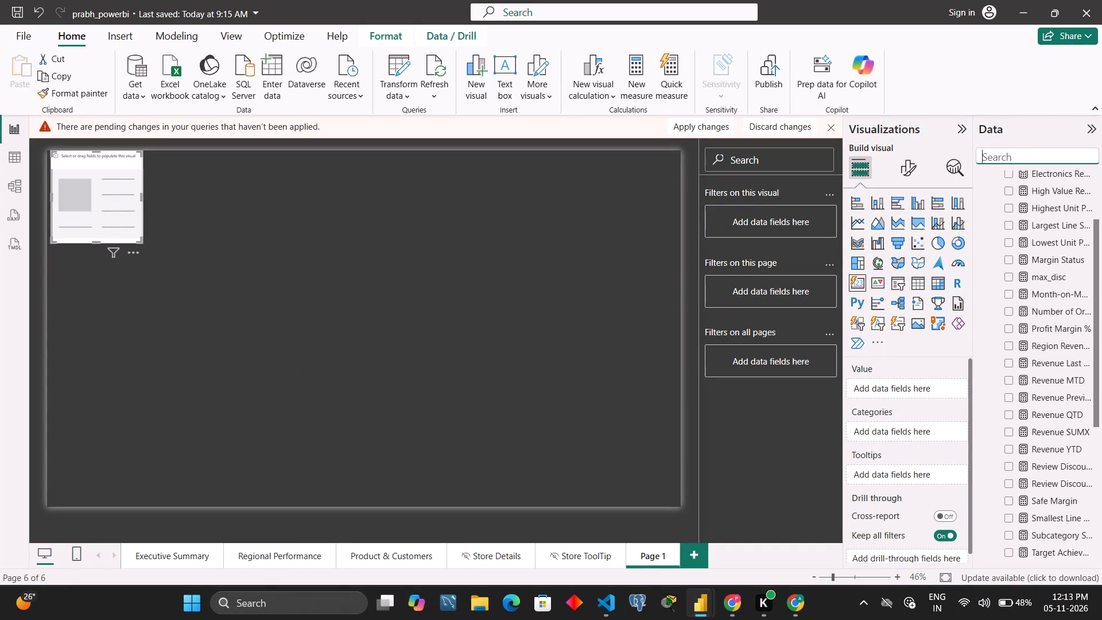
{"action": "type", "text": "max"}
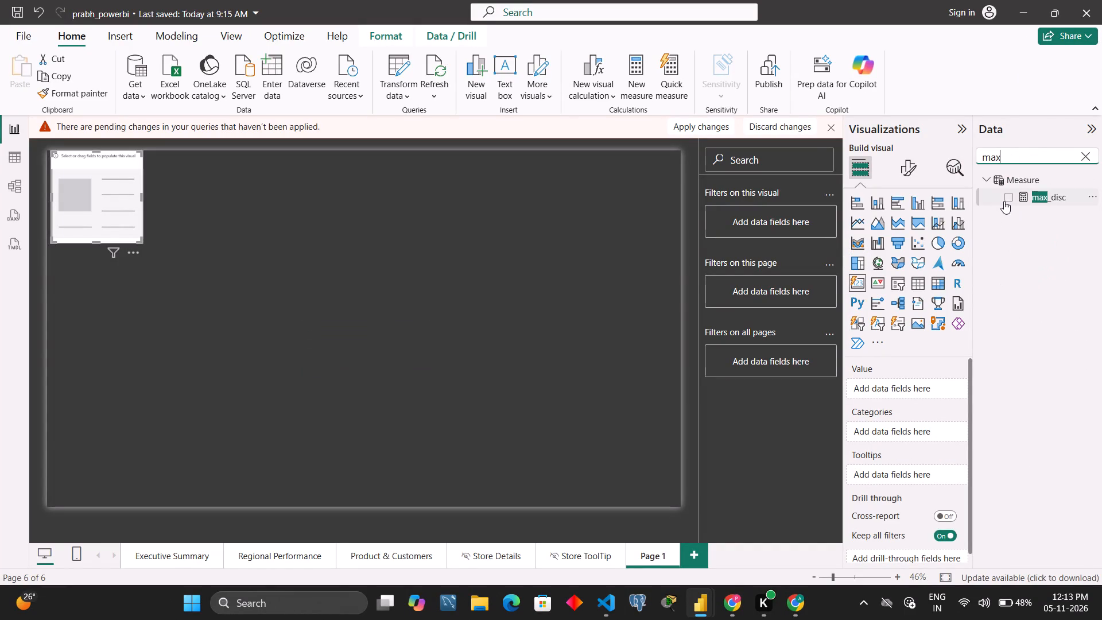
{"action": "left_click", "coordinate": [1010, 200]}
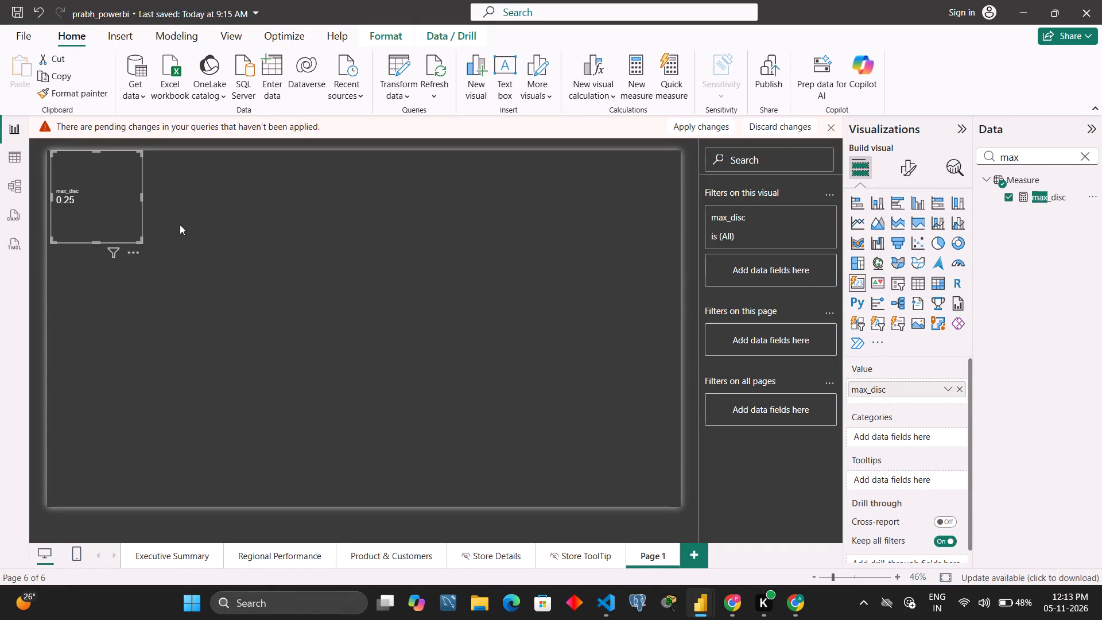
Set the data format of max_disc on the card to Percentage.
{"action": "right_click", "coordinate": [125, 220]}
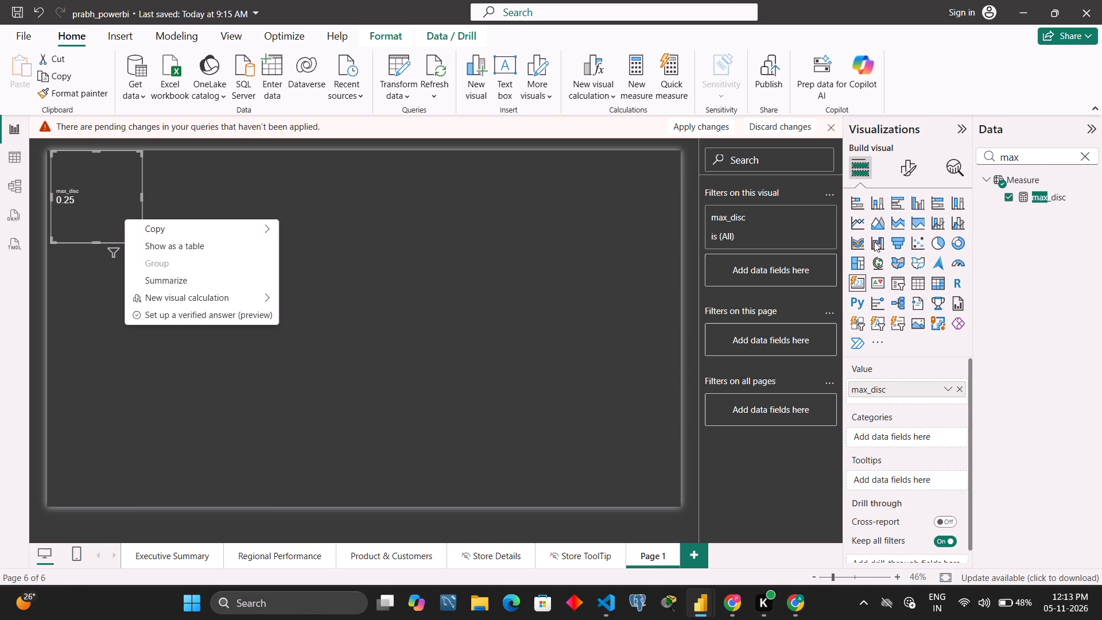
{"action": "left_click", "coordinate": [909, 172]}
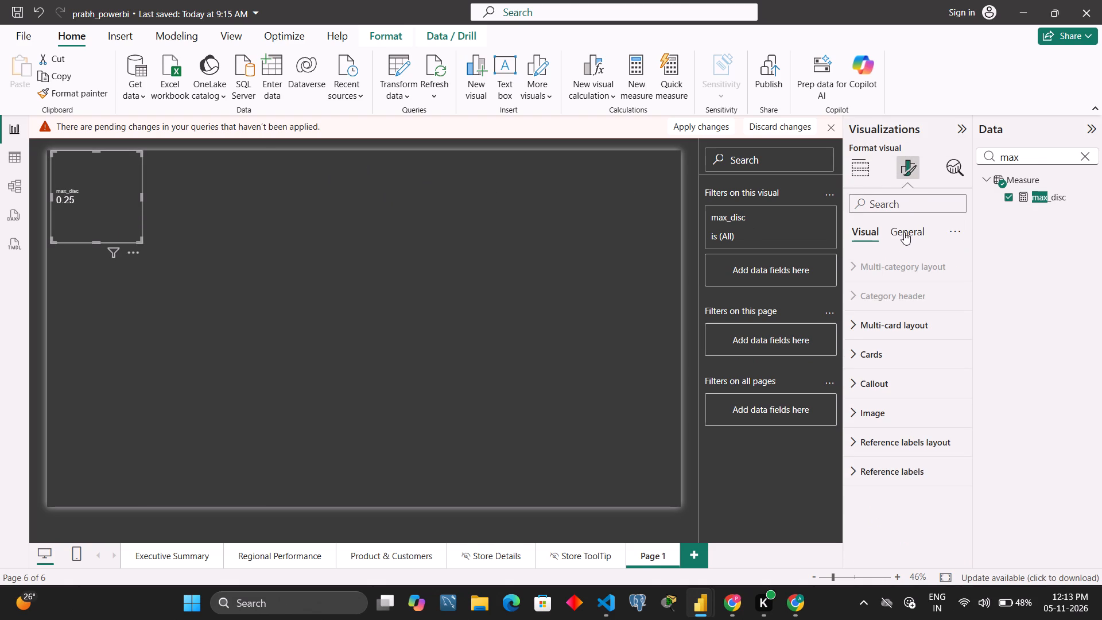
{"action": "left_click", "coordinate": [905, 231]}
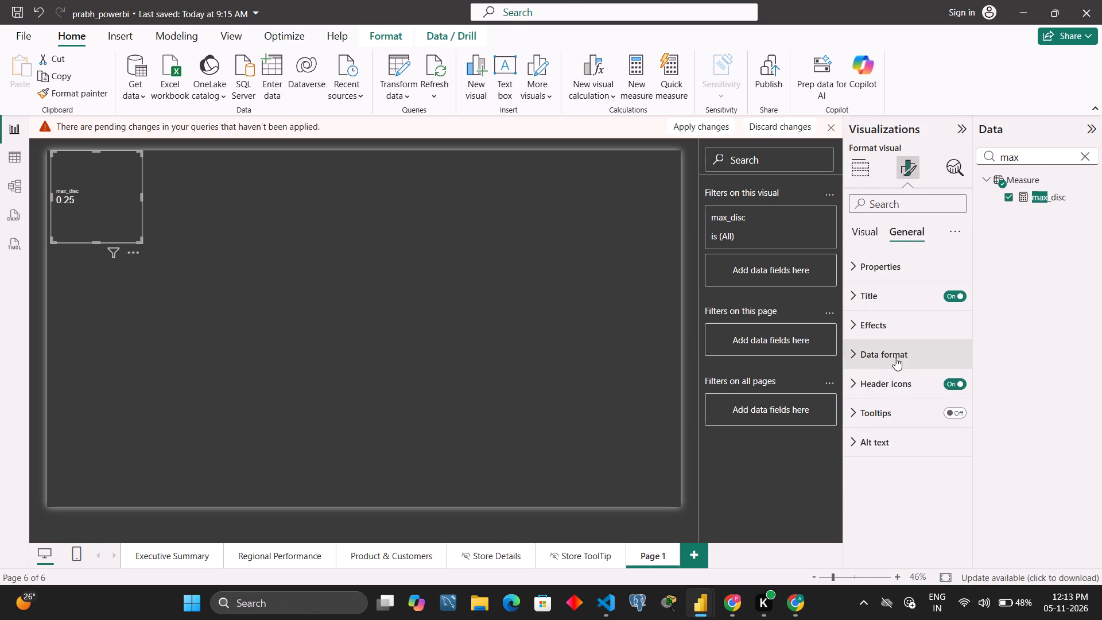
{"action": "left_click", "coordinate": [895, 358]}
{"action": "left_click", "coordinate": [913, 482]}
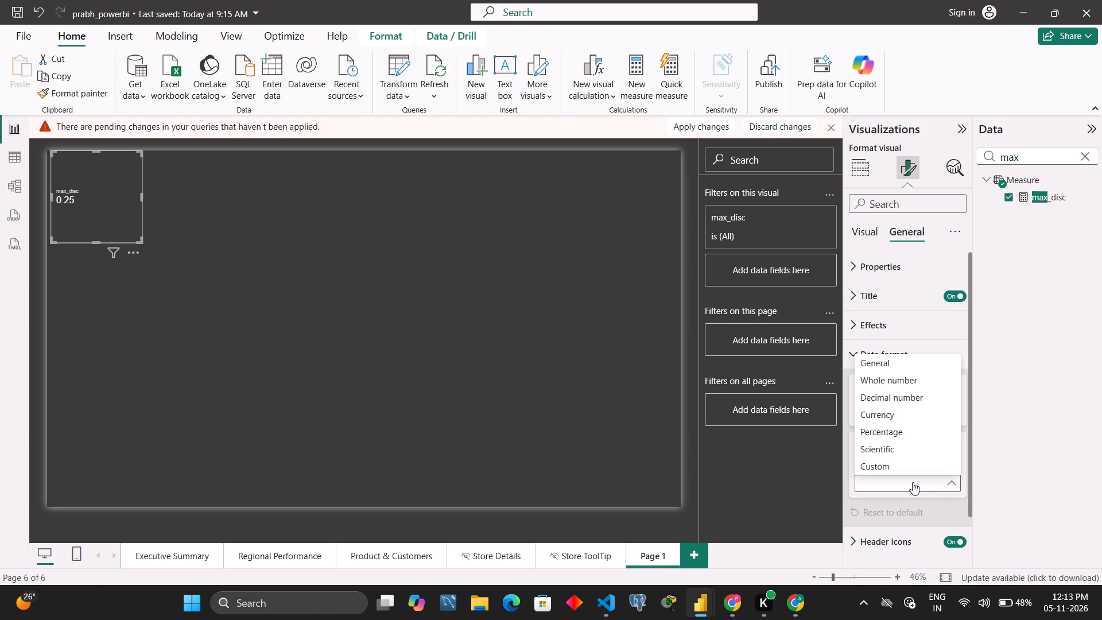
{"action": "left_click", "coordinate": [910, 429]}
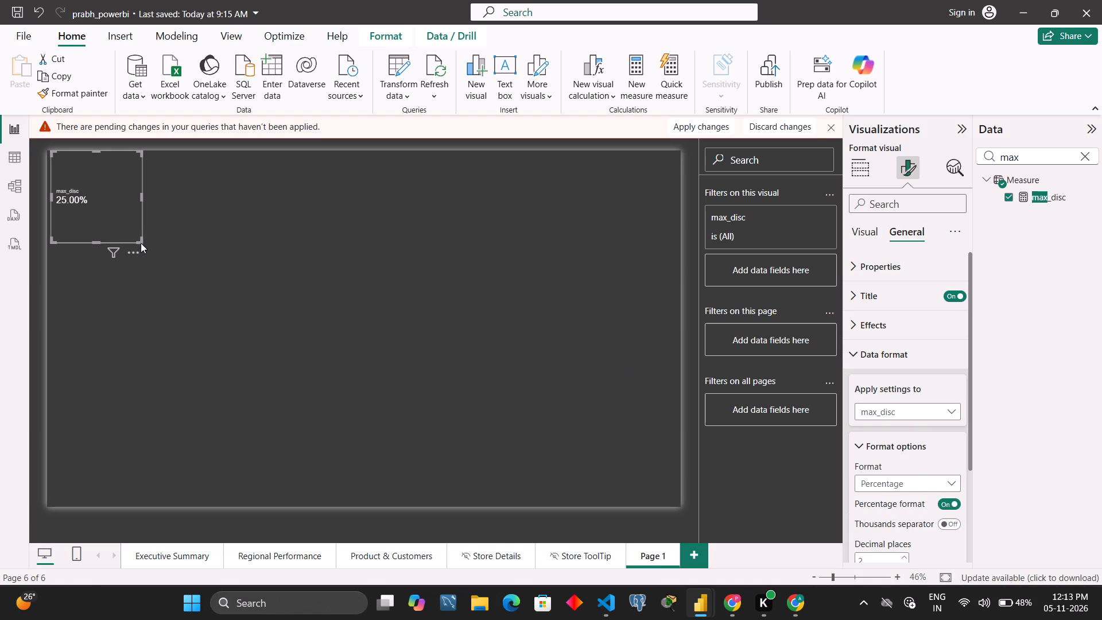
Move the max_disc card away from the page's upper corner and enlarge it to about twice its size.
{"action": "left_click_drag", "start_coordinate": [138, 241], "coordinate": [208, 308]}
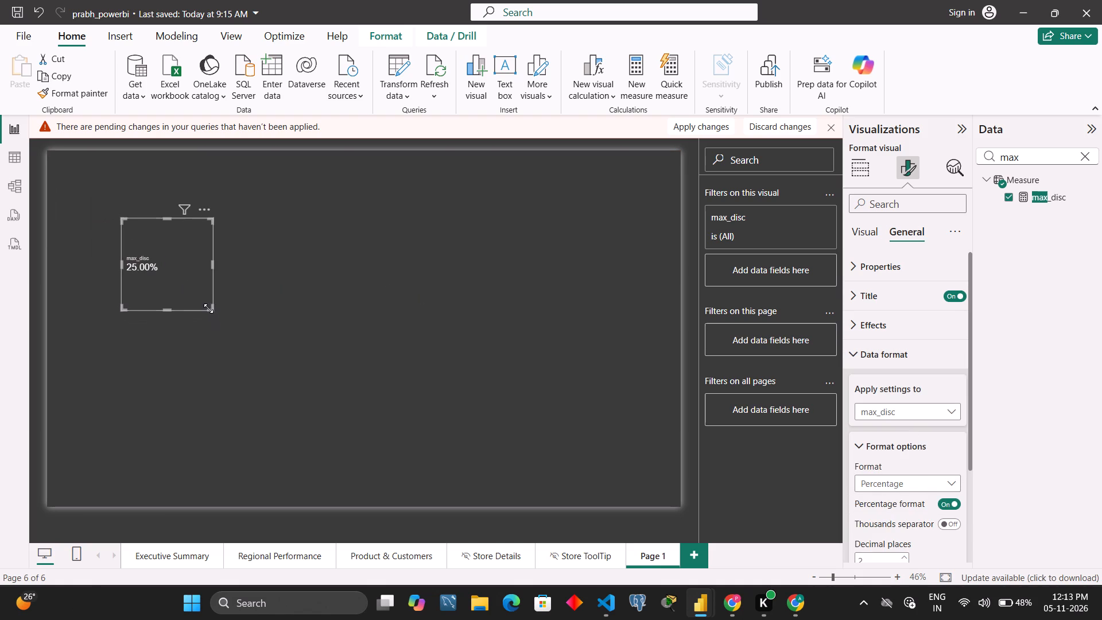
{"action": "left_click_drag", "start_coordinate": [208, 307], "coordinate": [325, 405]}
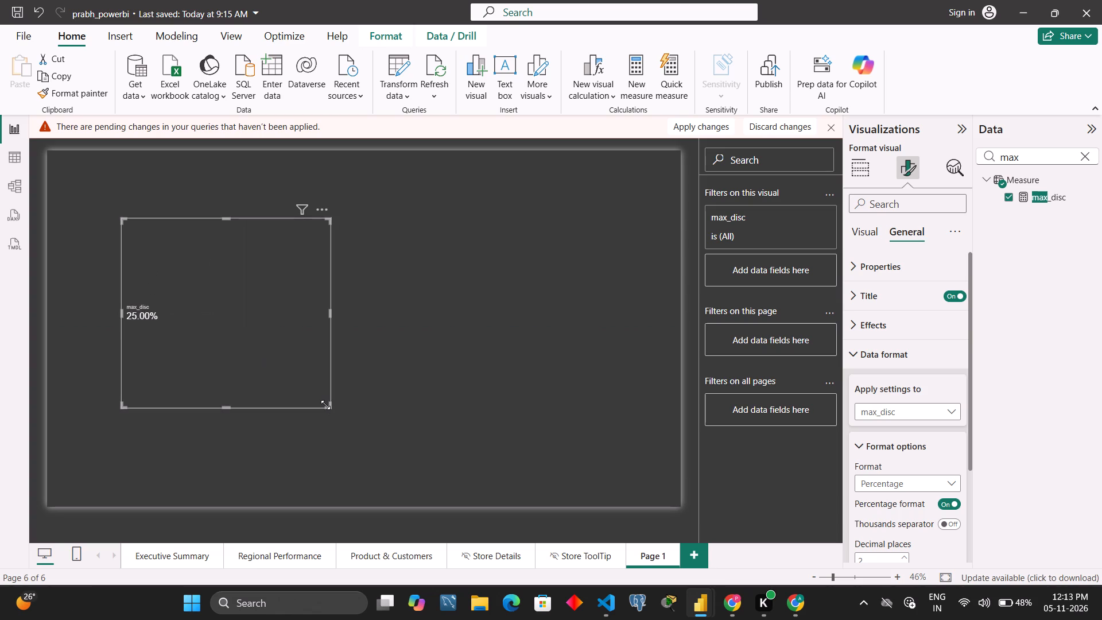
Return to the Table view of the Measure table with its max_disc measure.
{"action": "left_click", "coordinate": [15, 154]}
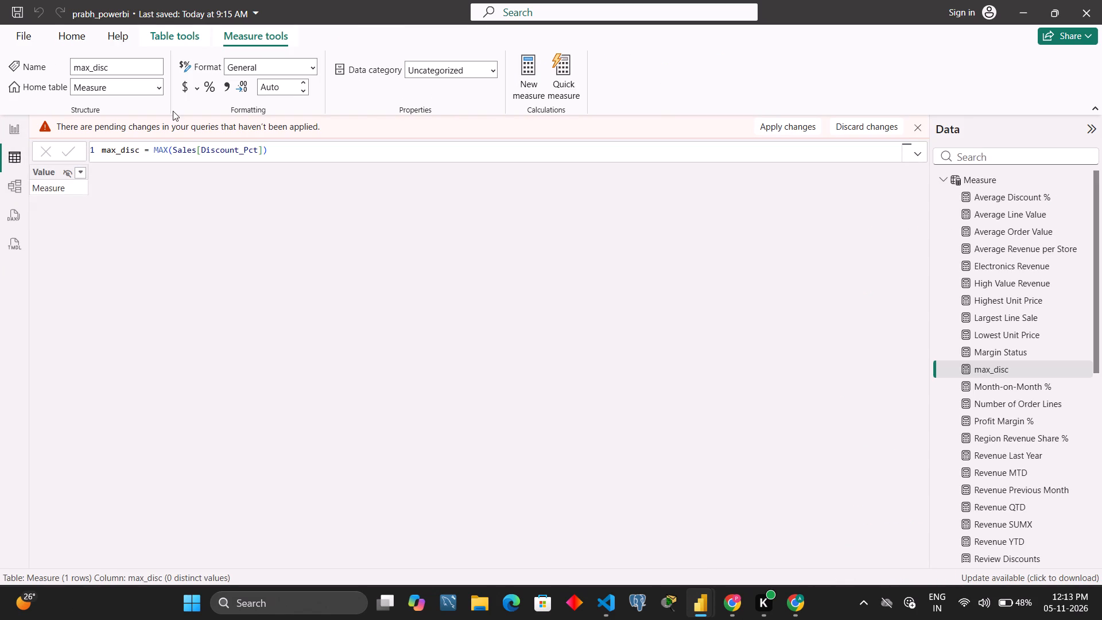
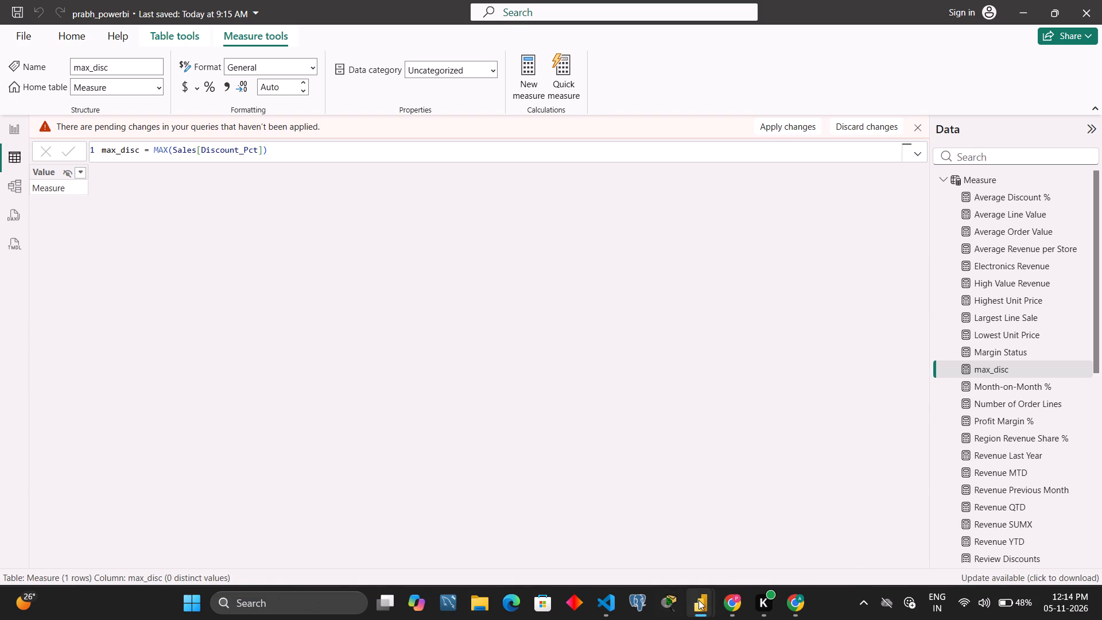
Return to the Report view and shrink the max_disc card on Page 1 to about 60% of its width and height.
{"action": "left_click", "coordinate": [658, 552]}
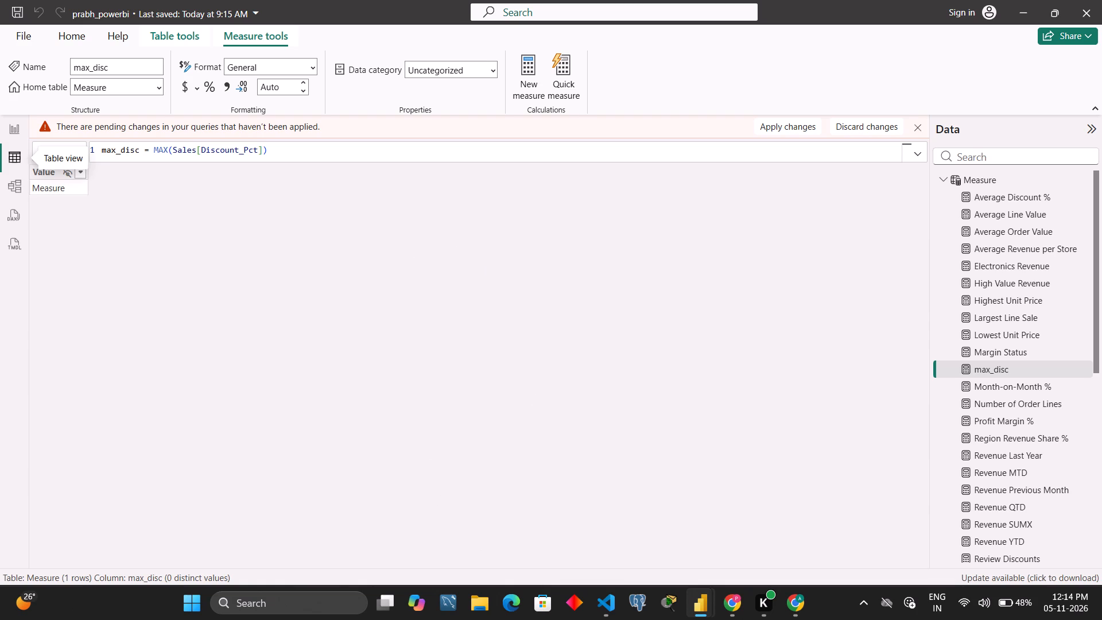
{"action": "left_click", "coordinate": [2, 127]}
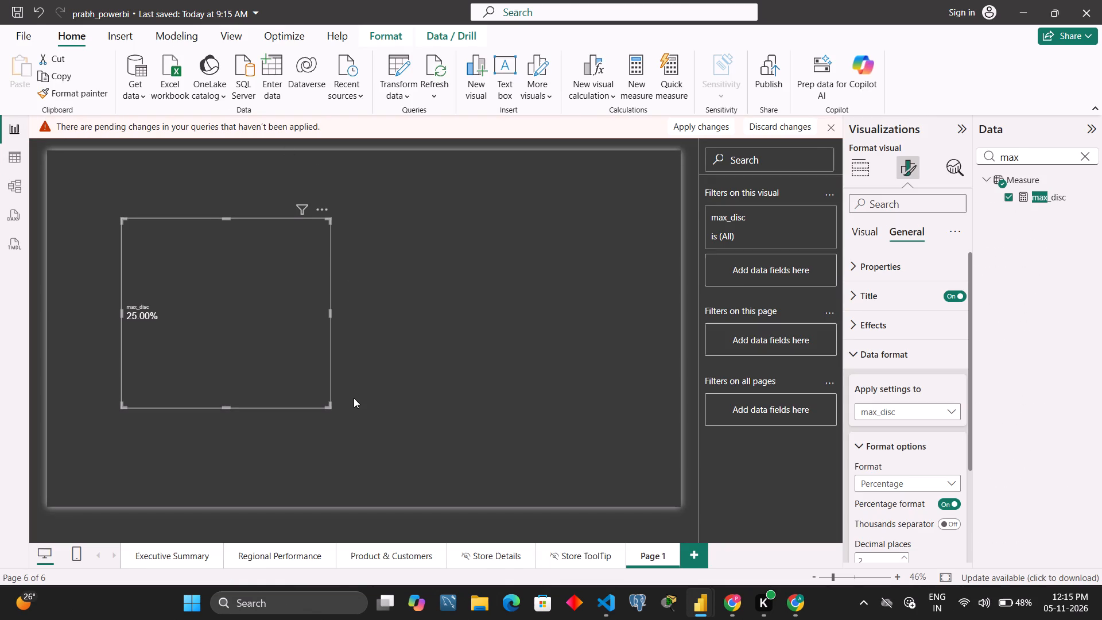
{"action": "left_click_drag", "start_coordinate": [331, 408], "coordinate": [250, 337]}
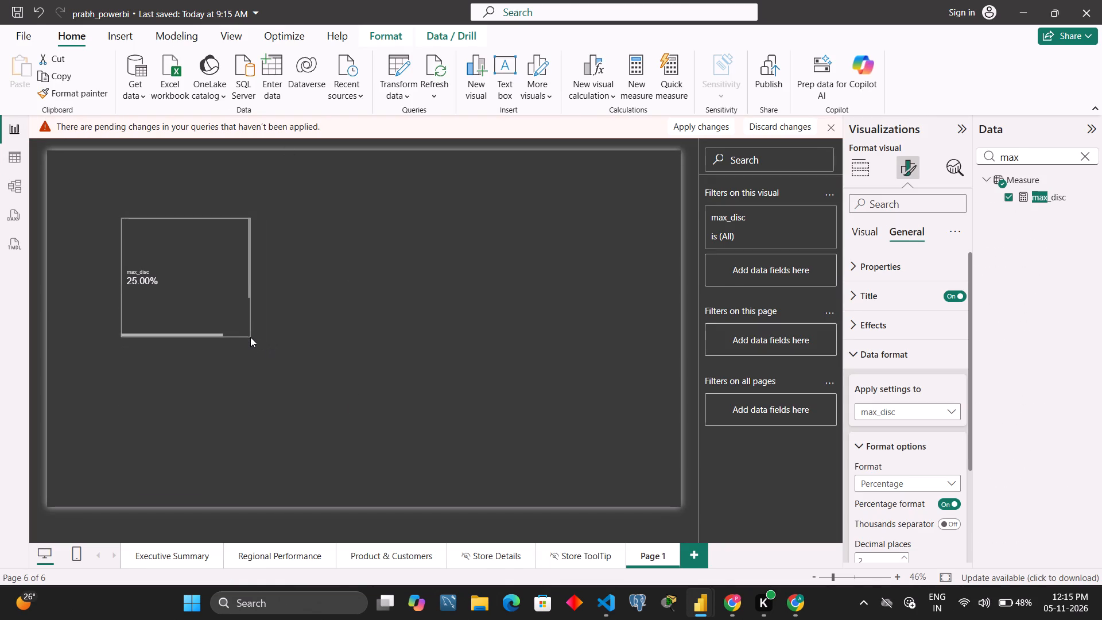
{"action": "left_click_drag", "start_coordinate": [250, 337], "coordinate": [251, 339]}
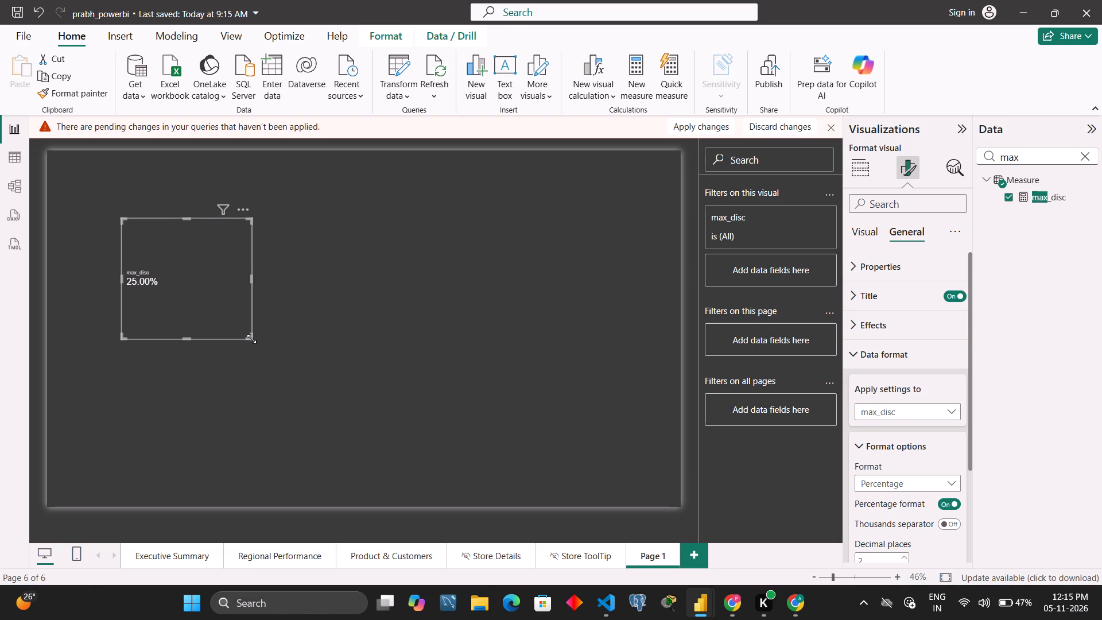
View the Executive Summary and Regional Performance report pages, and clear the field search to list all measures.
{"action": "left_click", "coordinate": [182, 555]}
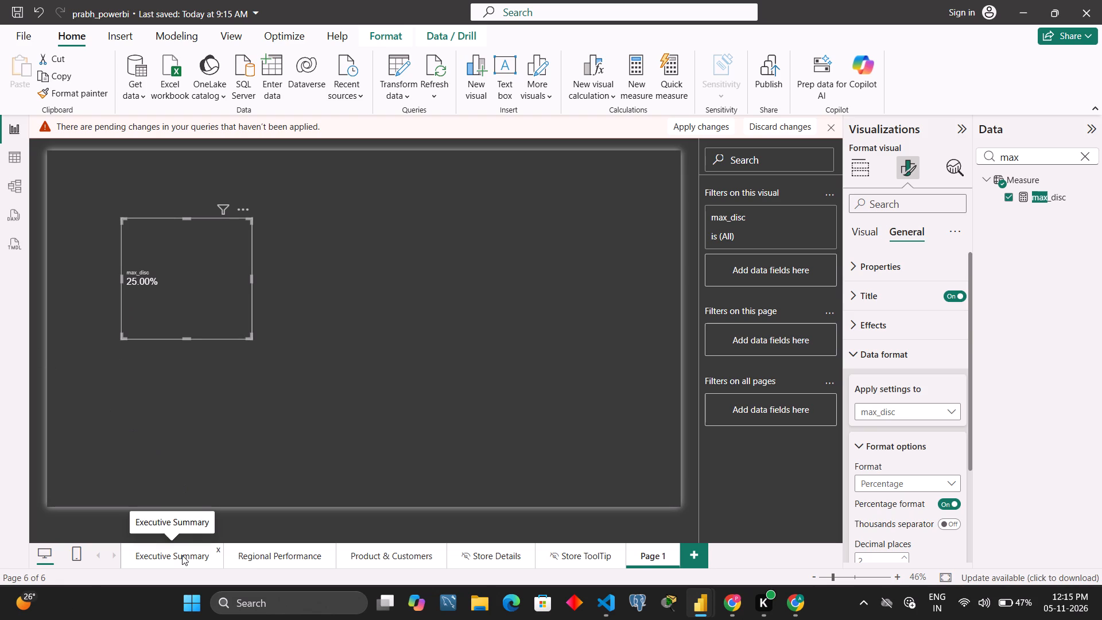
{"action": "left_click", "coordinate": [273, 552]}
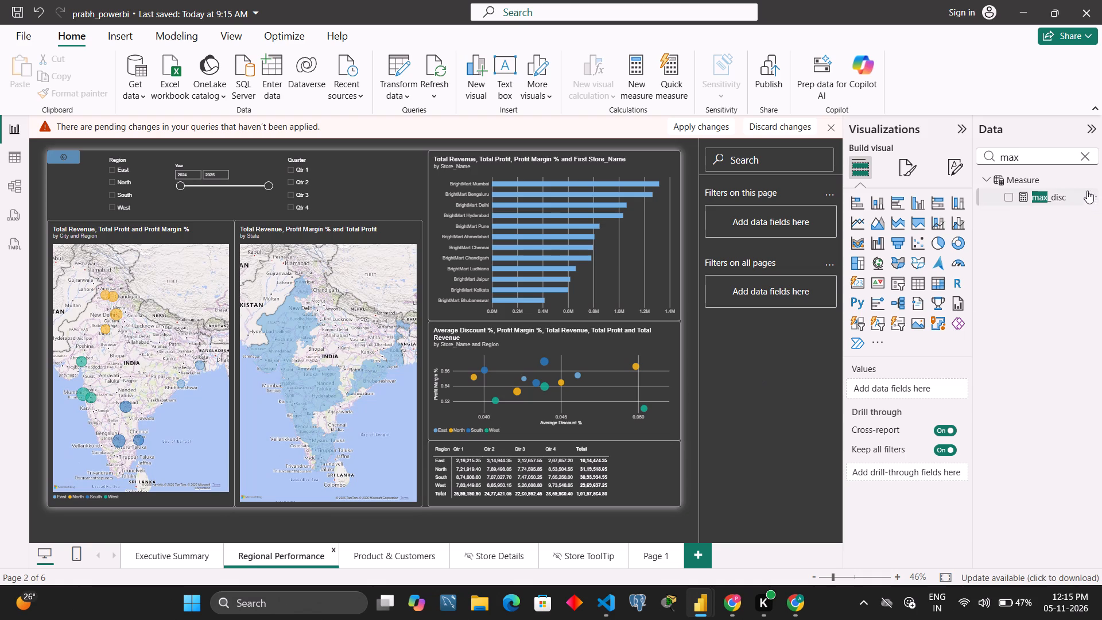
{"action": "left_click", "coordinate": [1089, 158]}
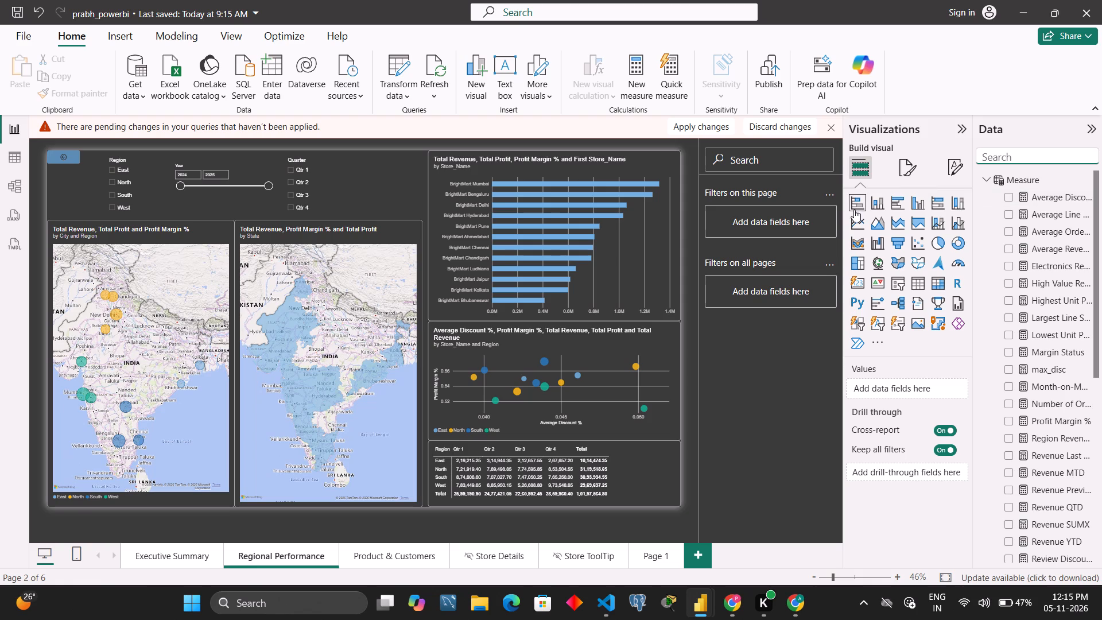
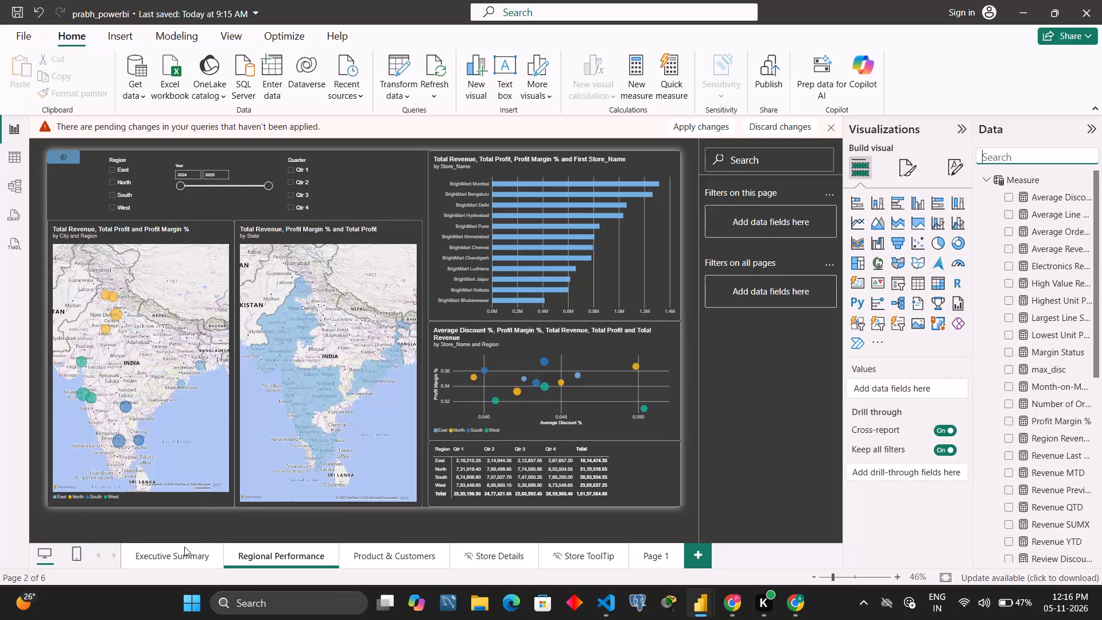
Go back to the Executive Summary report page to review its visuals.
{"action": "left_click", "coordinate": [179, 553]}
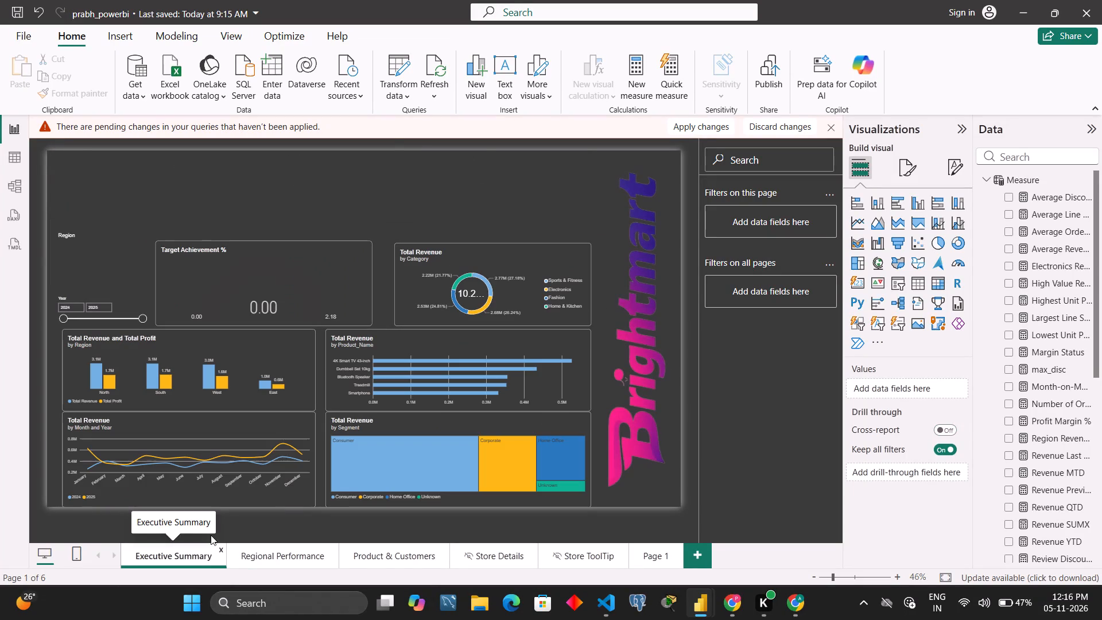
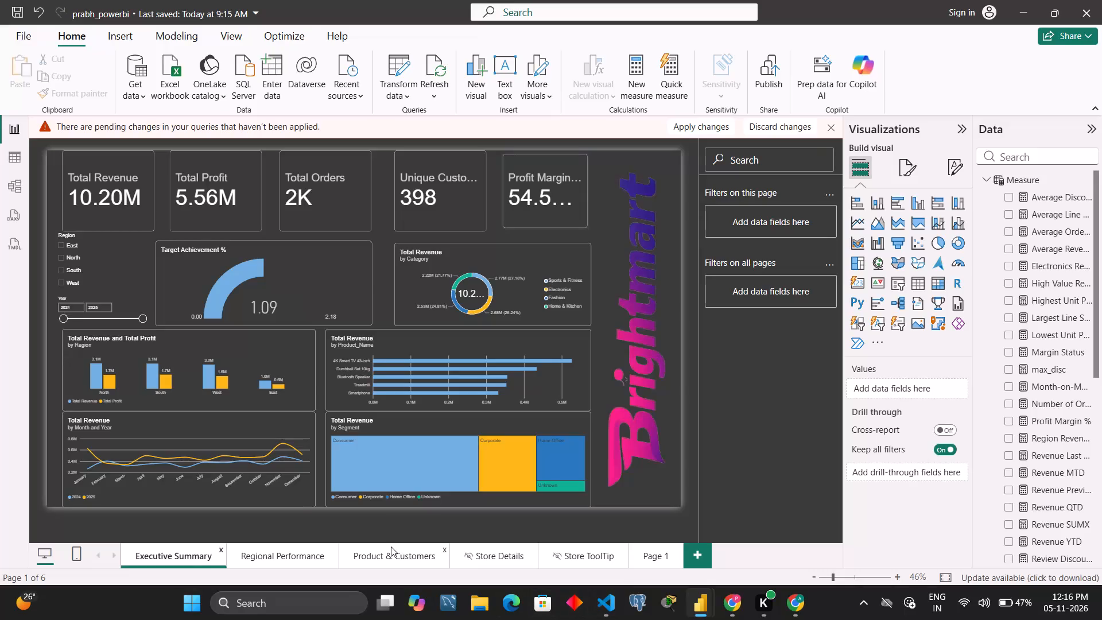
Review the visuals on the Product & Customers, Regional Performance and Executive Summary pages, finishing on Regional Performance.
{"action": "left_click", "coordinate": [384, 554]}
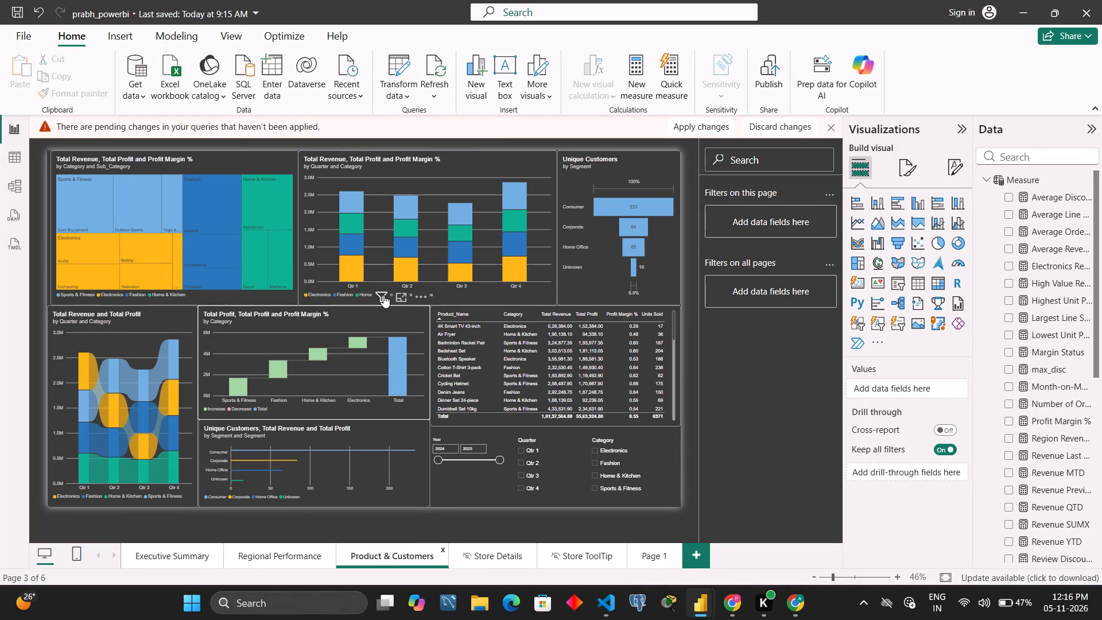
{"action": "left_click", "coordinate": [273, 560]}
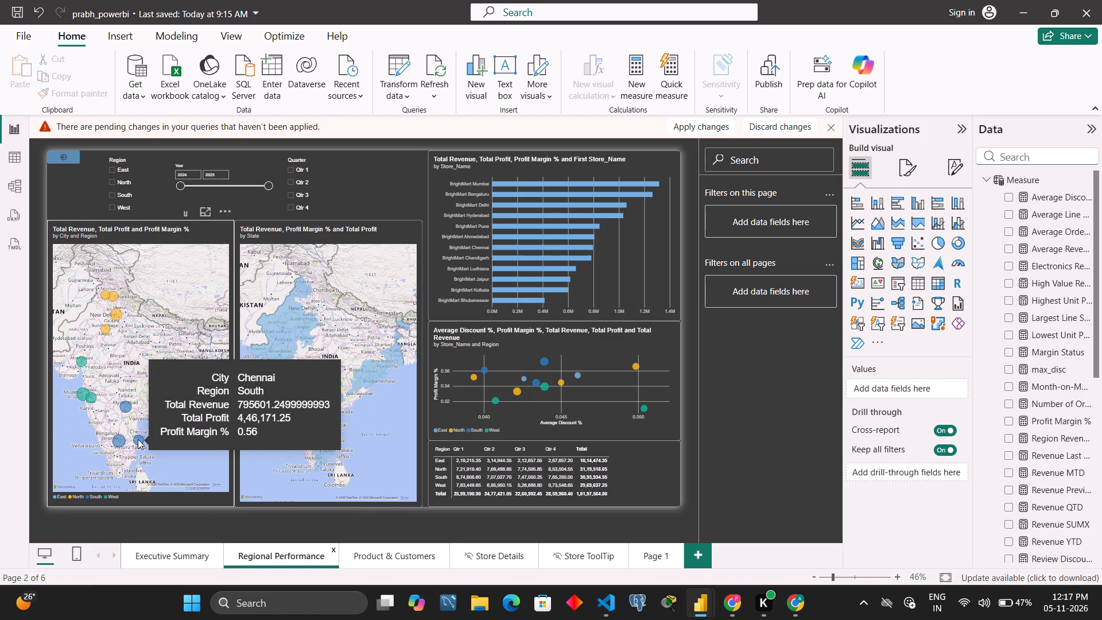
{"action": "left_click", "coordinate": [152, 555]}
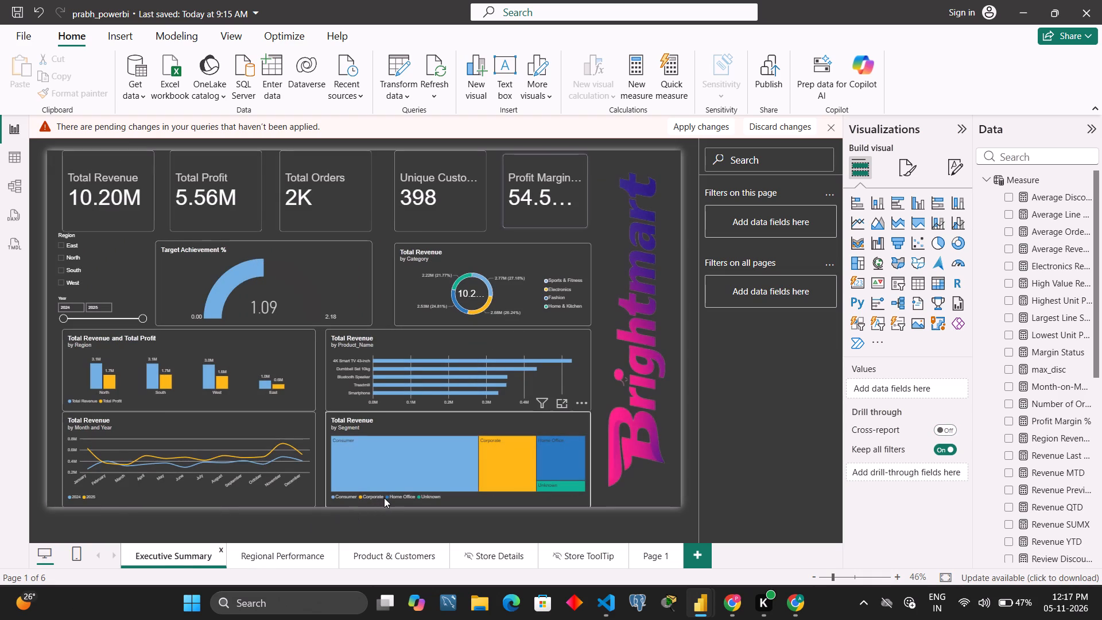
{"action": "left_click", "coordinate": [374, 557]}
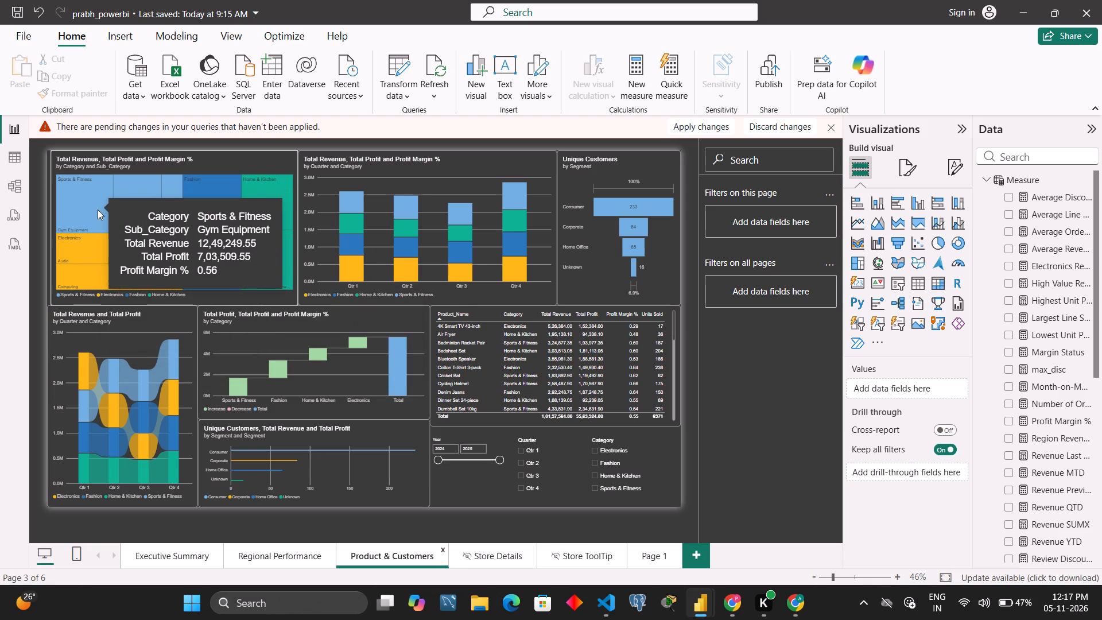
{"action": "left_click", "coordinate": [282, 553]}
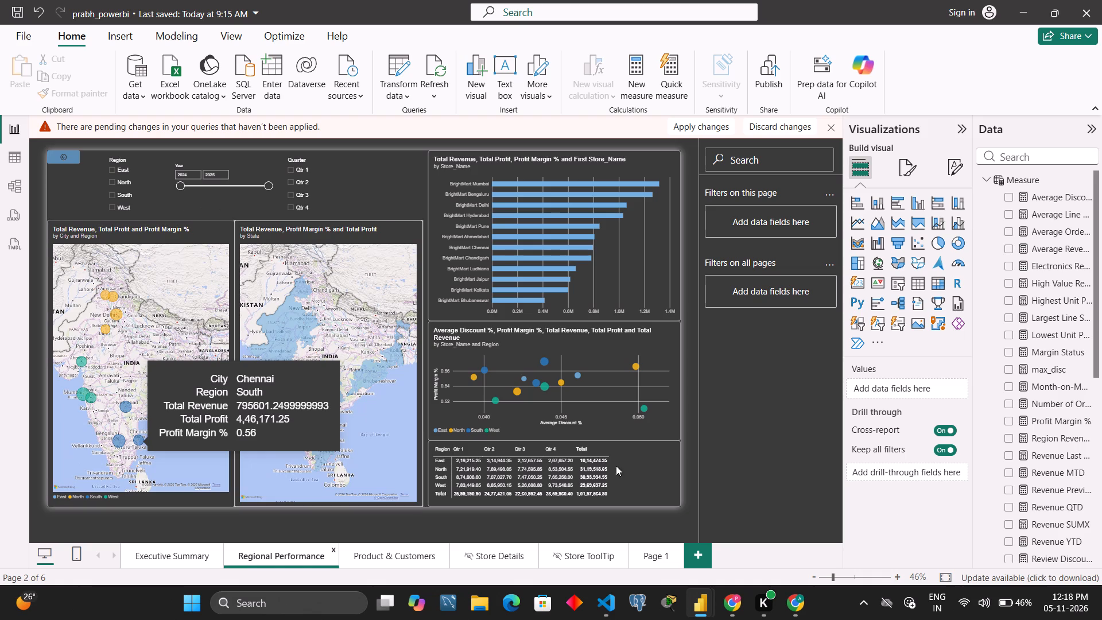
Add the Segment field from the Customers table to the tooltips of the map by City and Region.
{"action": "left_click", "coordinate": [215, 246]}
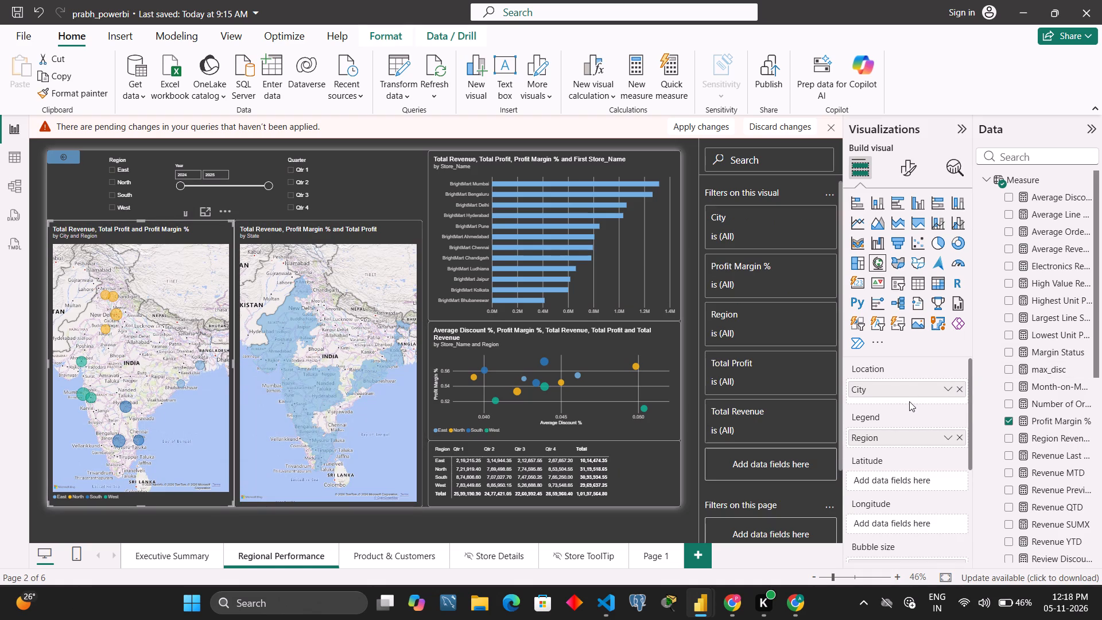
{"action": "scroll", "coordinate": [909, 401], "scroll_direction": "down", "scroll_amount": 1}
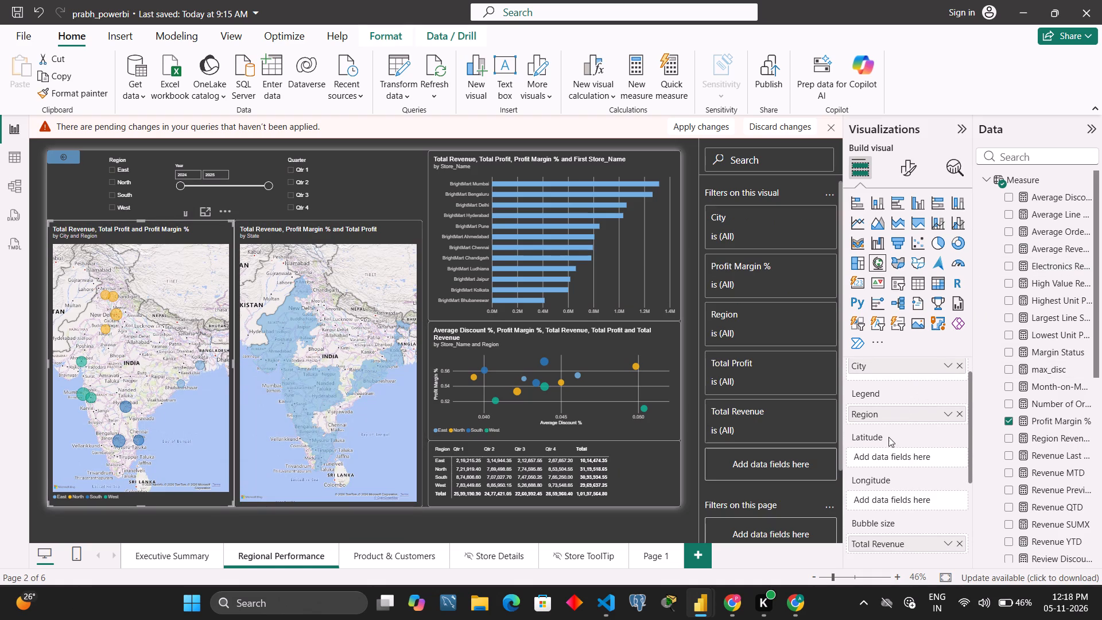
{"action": "scroll", "coordinate": [888, 437], "scroll_direction": "right", "scroll_amount": 2}
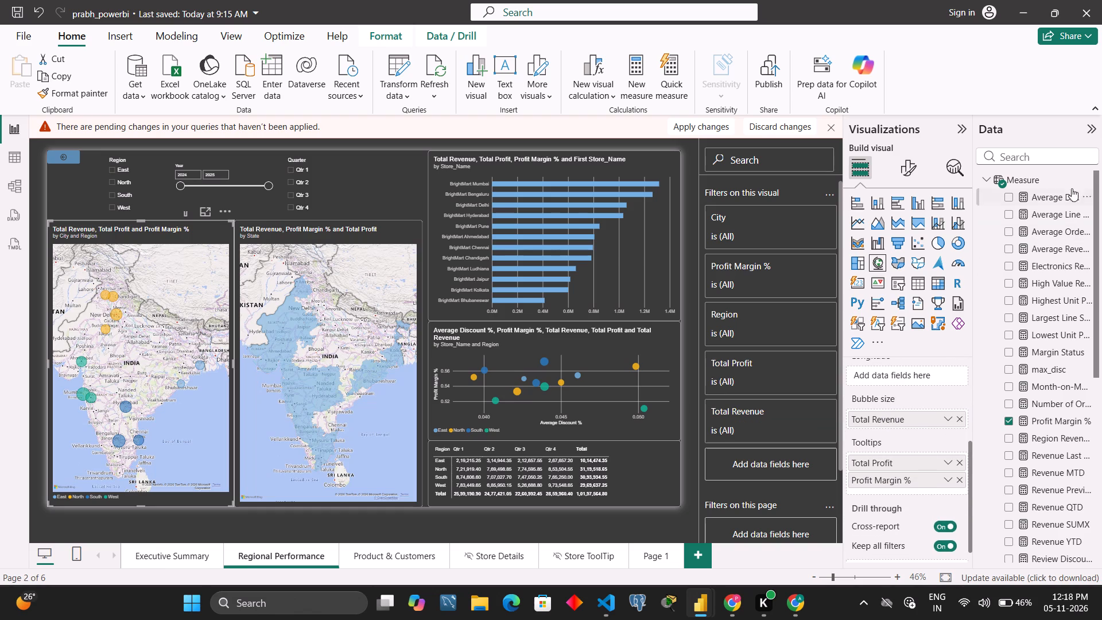
{"action": "left_click", "coordinate": [1043, 156]}
{"action": "type", "text": "cus"}
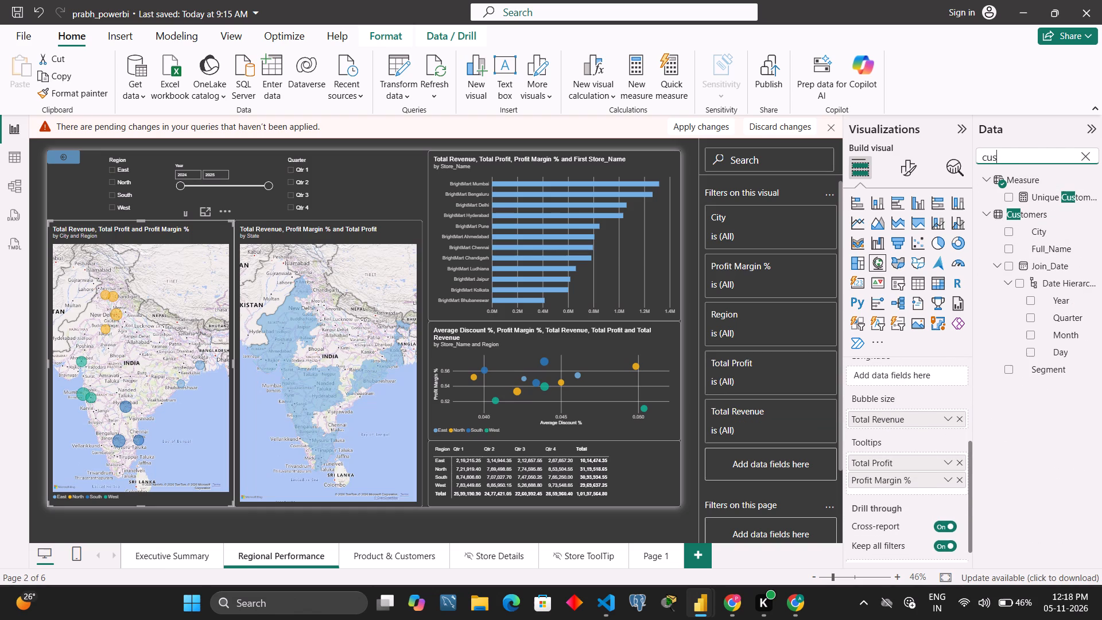
{"action": "key", "text": "BackSpace"}
{"action": "key", "text": "BackSpace"}
{"action": "key", "text": "BackSpace"}
{"action": "key", "text": "BackSpace"}
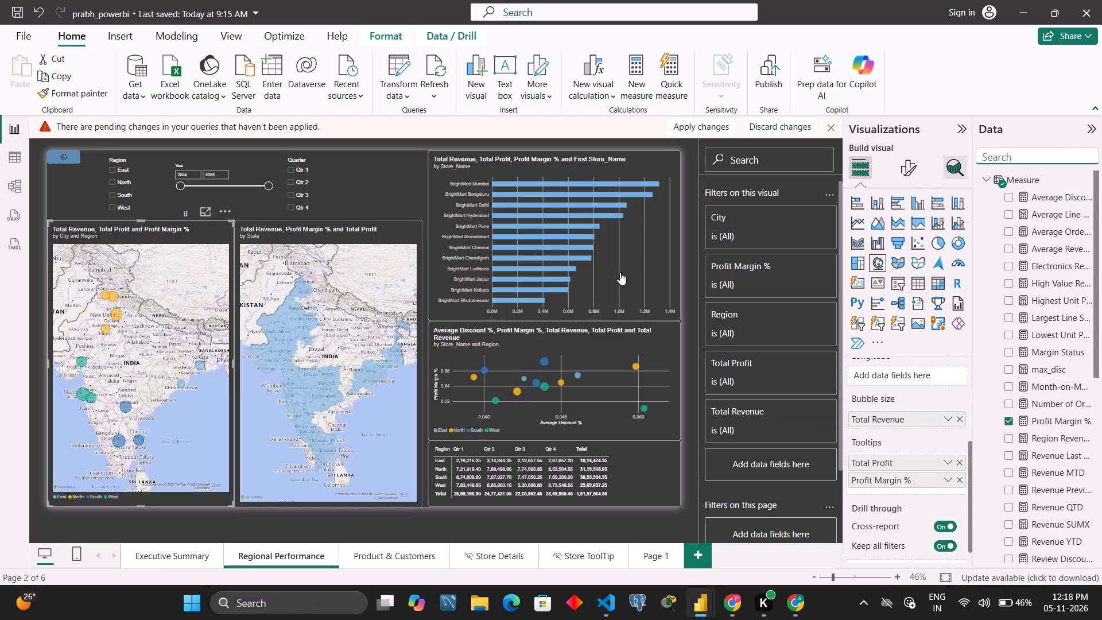
{"action": "type", "text": "segm"}
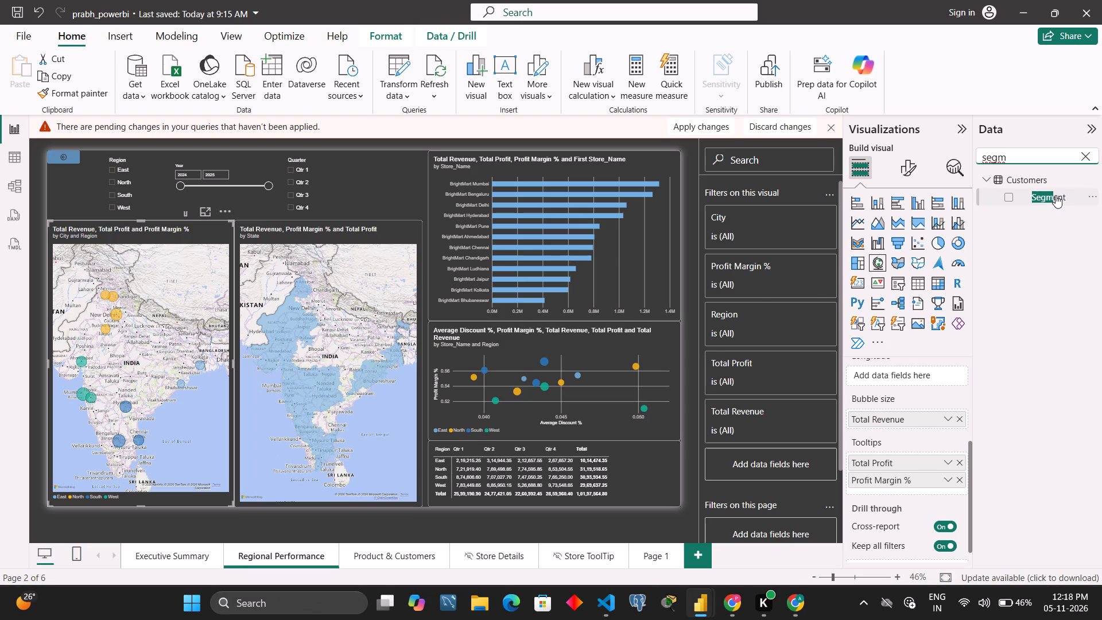
{"action": "left_click_drag", "start_coordinate": [1051, 196], "coordinate": [915, 488]}
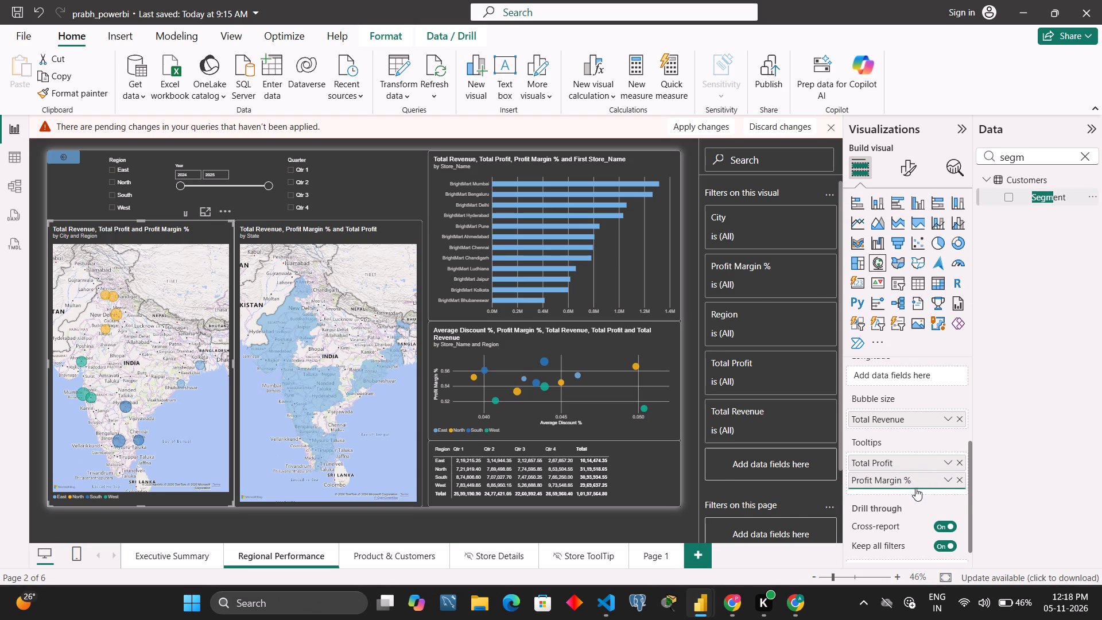
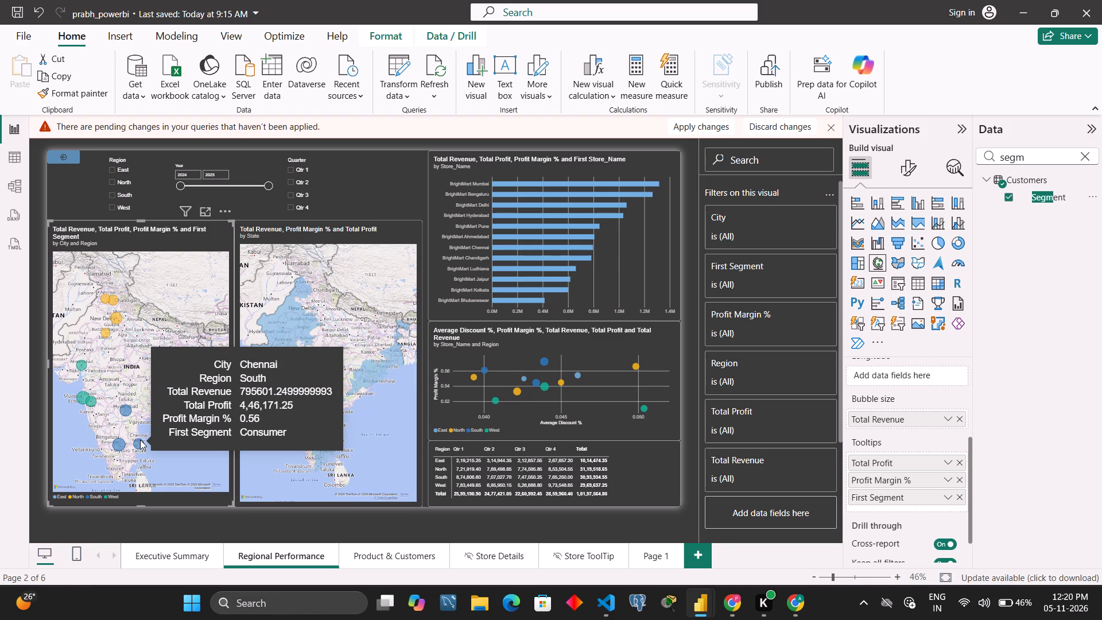
Look over the Executive Summary page and return to the Regional Performance page.
{"action": "left_click", "coordinate": [140, 562]}
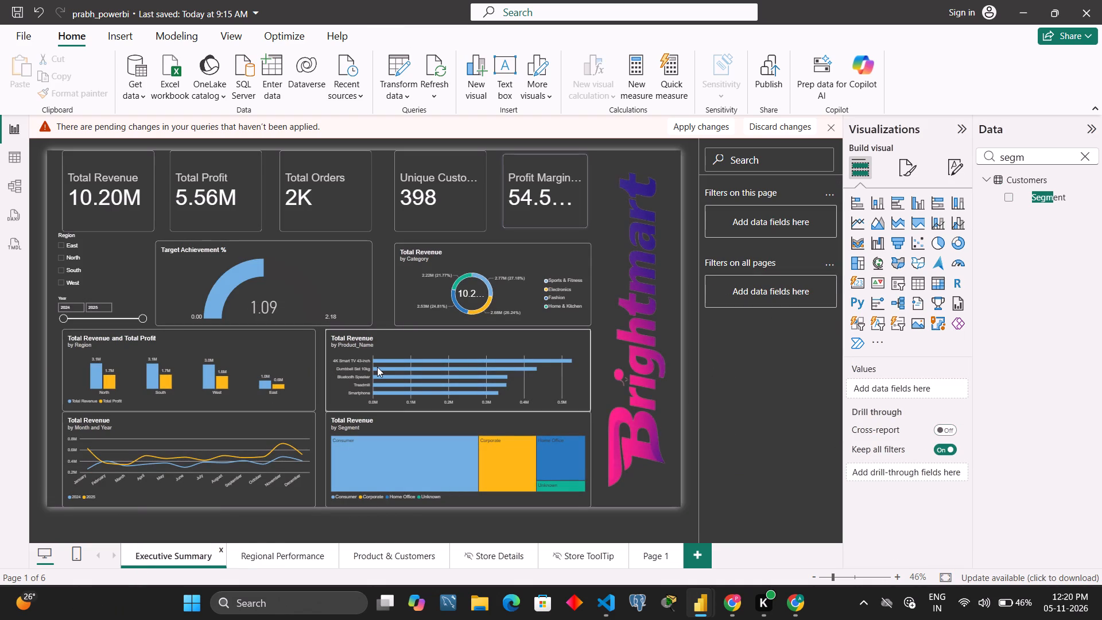
{"action": "left_click", "coordinate": [278, 562]}
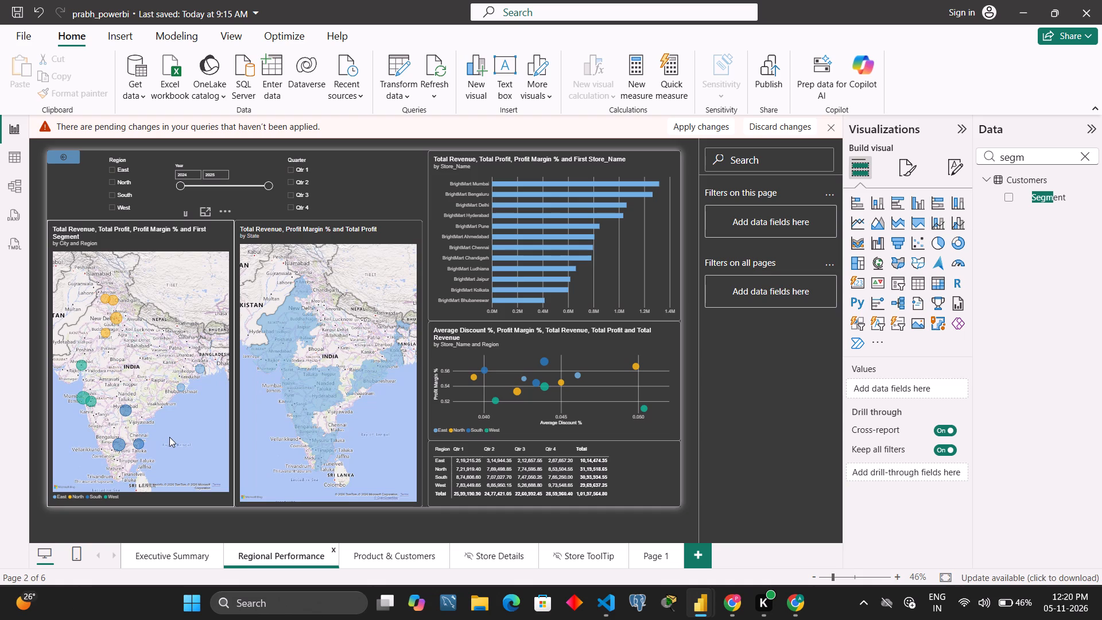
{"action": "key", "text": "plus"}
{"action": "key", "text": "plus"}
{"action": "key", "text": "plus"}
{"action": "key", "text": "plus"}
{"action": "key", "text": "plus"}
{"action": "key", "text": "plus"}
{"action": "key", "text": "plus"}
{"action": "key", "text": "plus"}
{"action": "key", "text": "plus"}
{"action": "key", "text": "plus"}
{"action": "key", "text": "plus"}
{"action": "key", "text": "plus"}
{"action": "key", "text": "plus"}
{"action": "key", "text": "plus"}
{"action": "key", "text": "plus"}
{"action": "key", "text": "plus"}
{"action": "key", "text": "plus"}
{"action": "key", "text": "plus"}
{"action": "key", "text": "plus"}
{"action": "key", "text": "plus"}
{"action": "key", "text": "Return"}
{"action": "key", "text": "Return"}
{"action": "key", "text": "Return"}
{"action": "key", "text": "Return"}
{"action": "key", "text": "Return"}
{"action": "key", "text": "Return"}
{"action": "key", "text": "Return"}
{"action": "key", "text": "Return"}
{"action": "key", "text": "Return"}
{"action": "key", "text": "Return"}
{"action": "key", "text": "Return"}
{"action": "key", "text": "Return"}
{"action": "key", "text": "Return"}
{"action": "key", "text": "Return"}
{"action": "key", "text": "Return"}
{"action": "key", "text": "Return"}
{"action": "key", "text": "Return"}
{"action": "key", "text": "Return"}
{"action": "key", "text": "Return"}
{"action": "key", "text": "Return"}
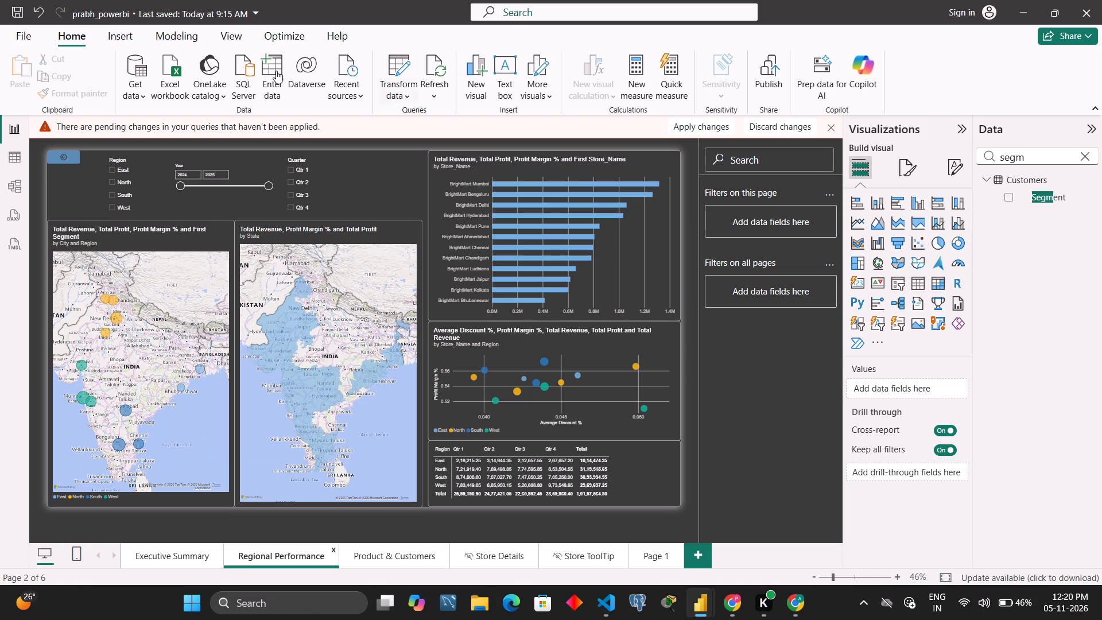
In Table view, create a new measure in the Measure table named lowest_seg, starting its formula with MIN.
{"action": "left_click", "coordinate": [11, 159]}
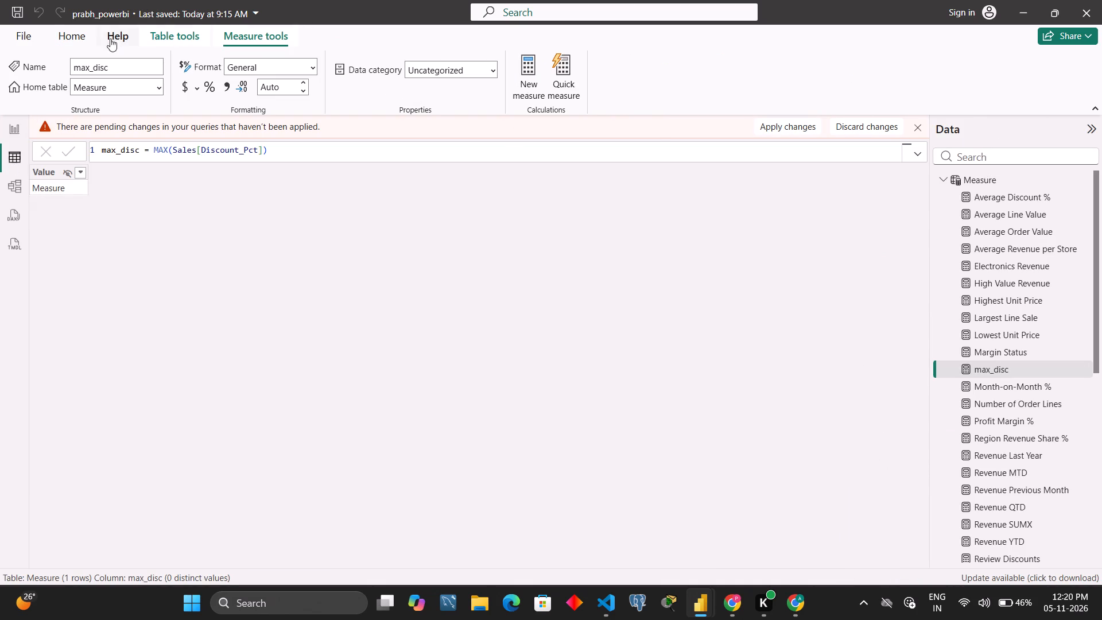
{"action": "left_click", "coordinate": [73, 36]}
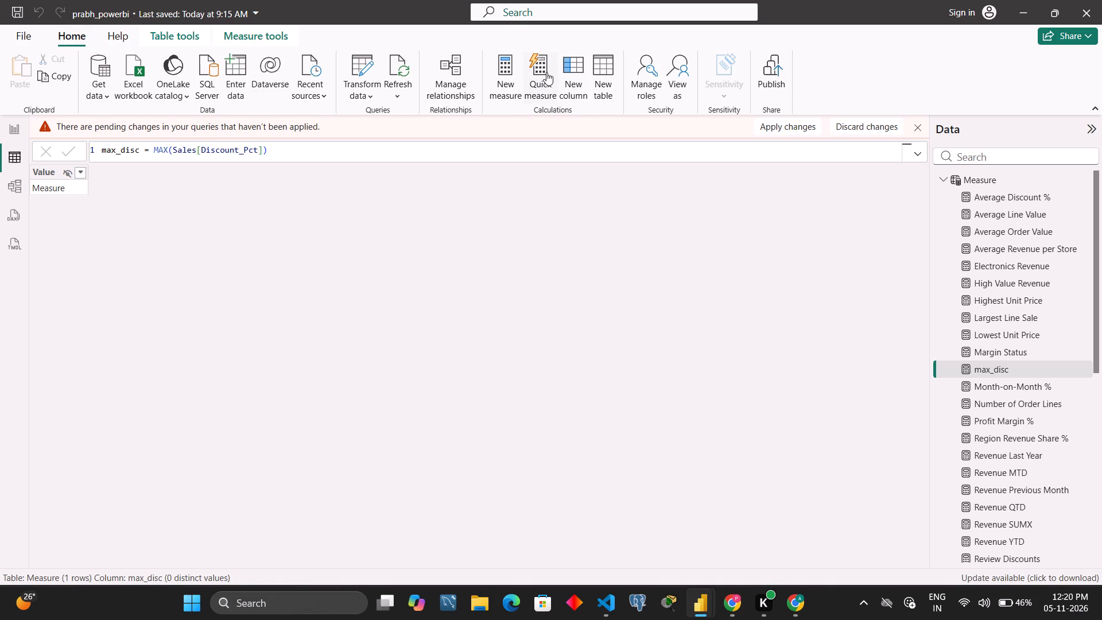
{"action": "left_click", "coordinate": [544, 68]}
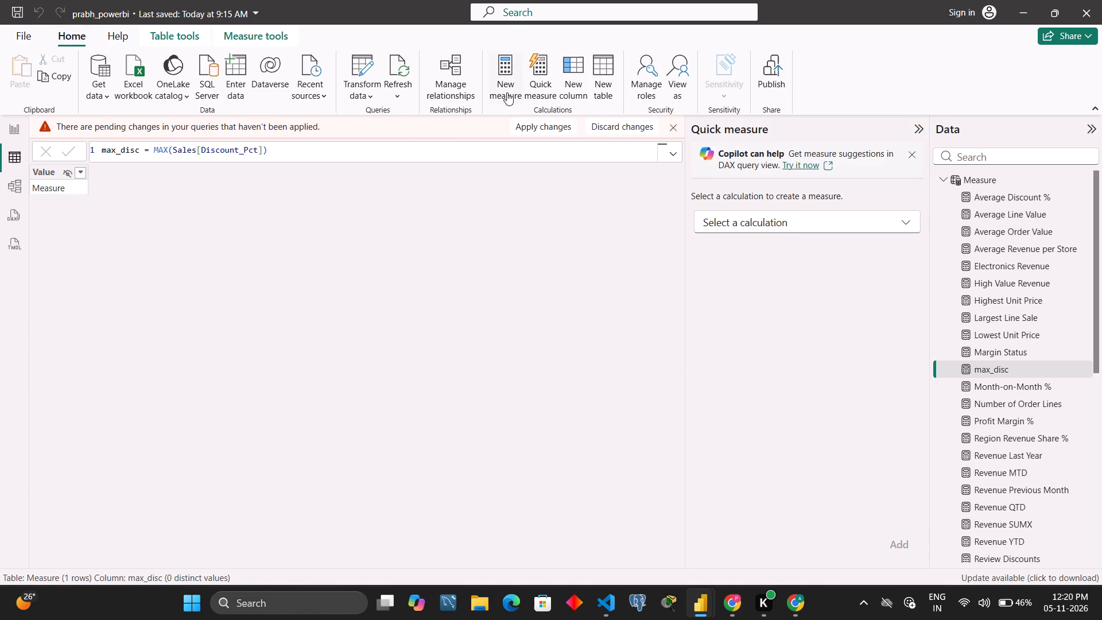
{"action": "left_click", "coordinate": [365, 150]}
{"action": "left_click", "coordinate": [511, 62]}
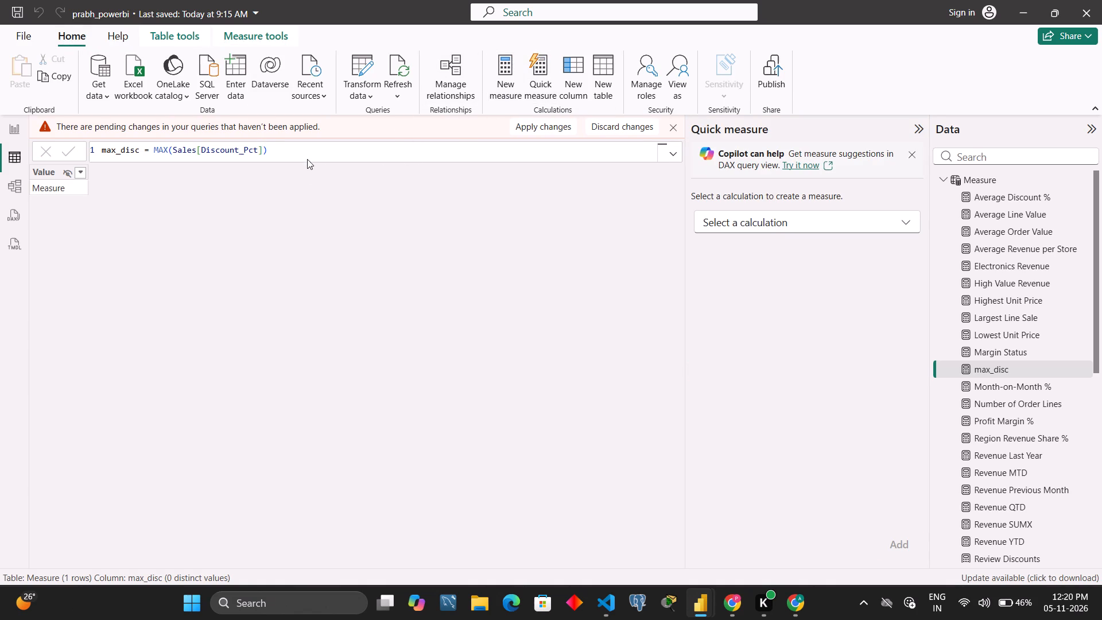
{"action": "left_click", "coordinate": [306, 153]}
{"action": "key", "text": "BackSpace"}
{"action": "key", "text": "BackSpace"}
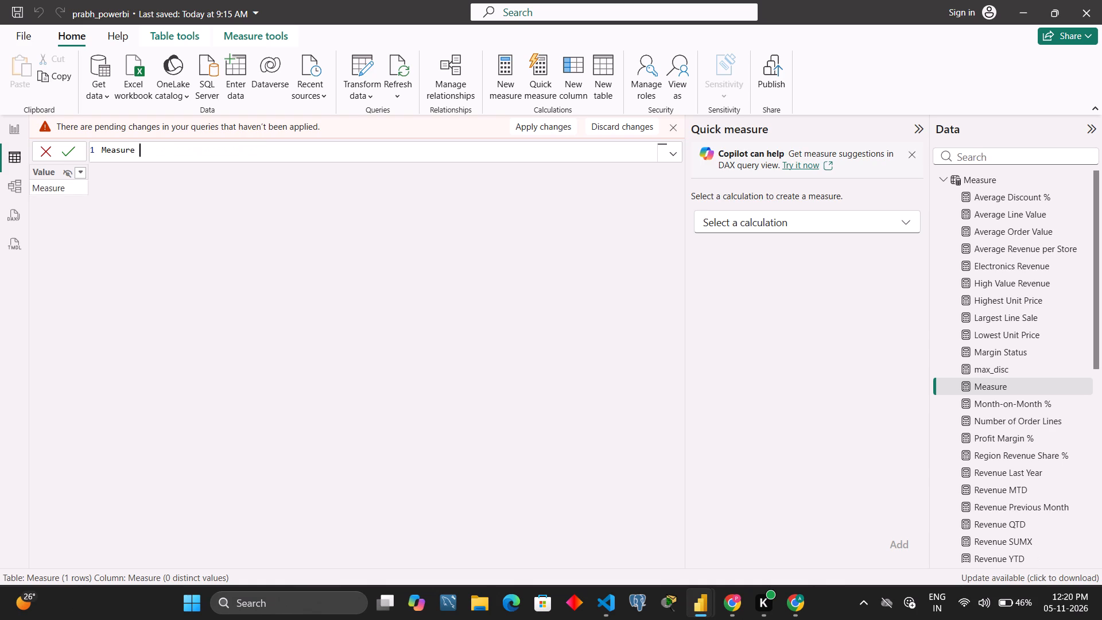
{"action": "key", "text": "BackSpace"}
{"action": "key", "text": "BackSpace"}
{"action": "key", "text": "BackSpace"}
{"action": "key", "text": "BackSpace"}
{"action": "key", "text": "BackSpace"}
{"action": "key", "text": "BackSpace"}
{"action": "key", "text": "BackSpace"}
{"action": "key", "text": "BackSpace"}
{"action": "key", "text": "BackSpace"}
{"action": "key", "text": "BackSpace"}
{"action": "key", "text": "BackSpace"}
{"action": "key", "text": "BackSpace"}
{"action": "key", "text": "BackSpace"}
{"action": "key", "text": "BackSpace"}
{"action": "key", "text": "BackSpace"}
{"action": "type", "text": "lowesr"}
{"action": "key", "text": "BackSpace"}
{"action": "type", "text": "t_seg"}
{"action": "type", "text": "="}
{"action": "key", "text": "space"}
{"action": "type", "text": "MIN"}
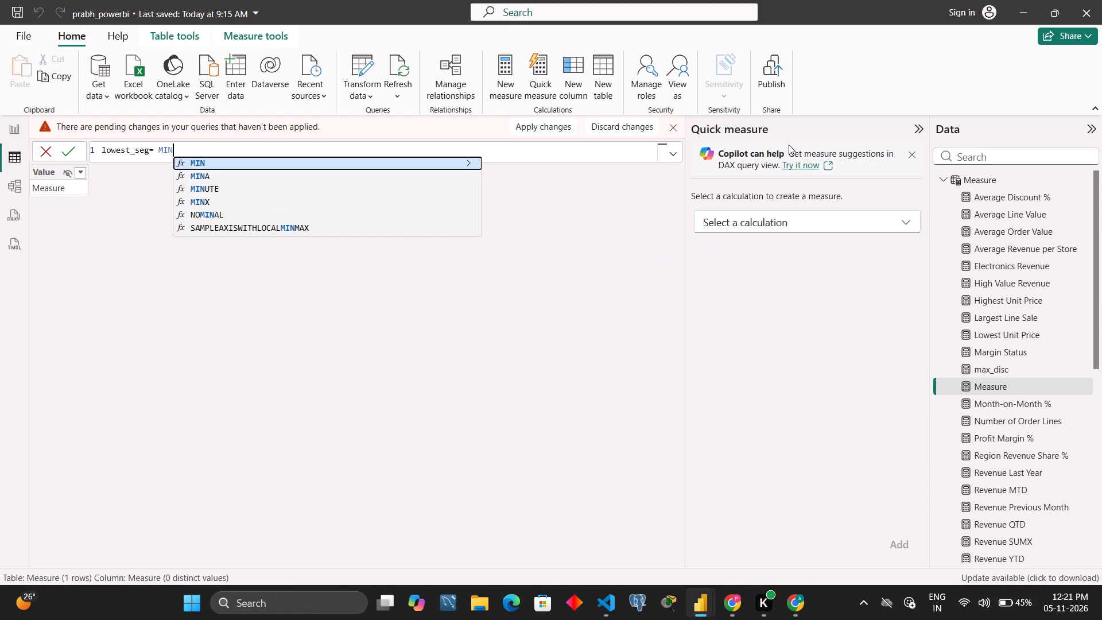
Search the data fields for "segme" to locate the table holding the customer segment.
{"action": "left_click", "coordinate": [987, 161]}
{"action": "type", "text": "seg"}
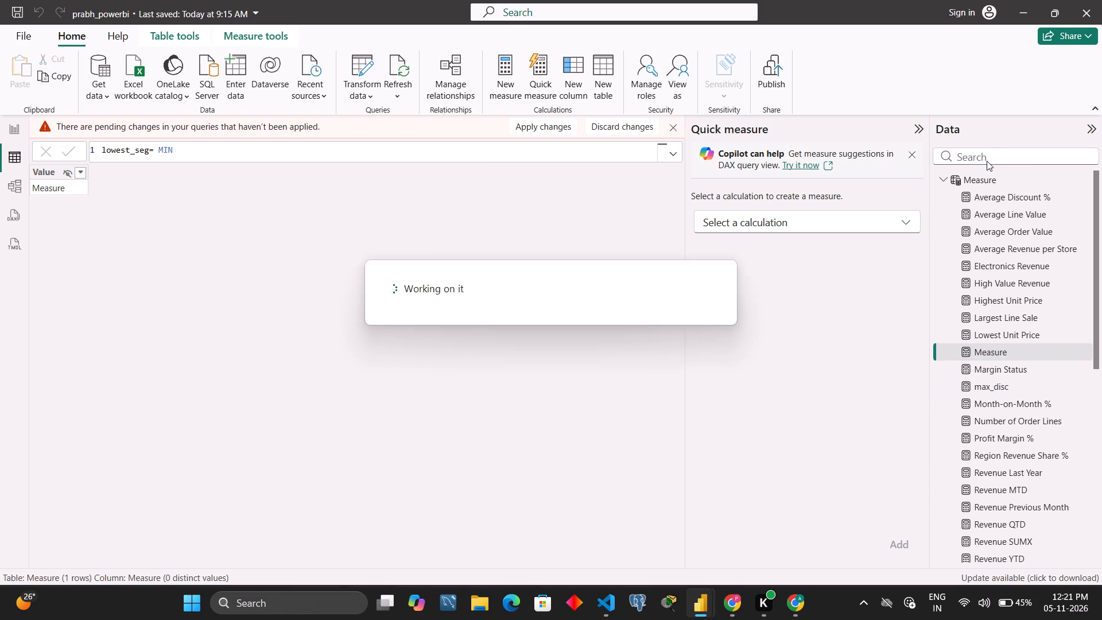
{"action": "left_click", "coordinate": [987, 161]}
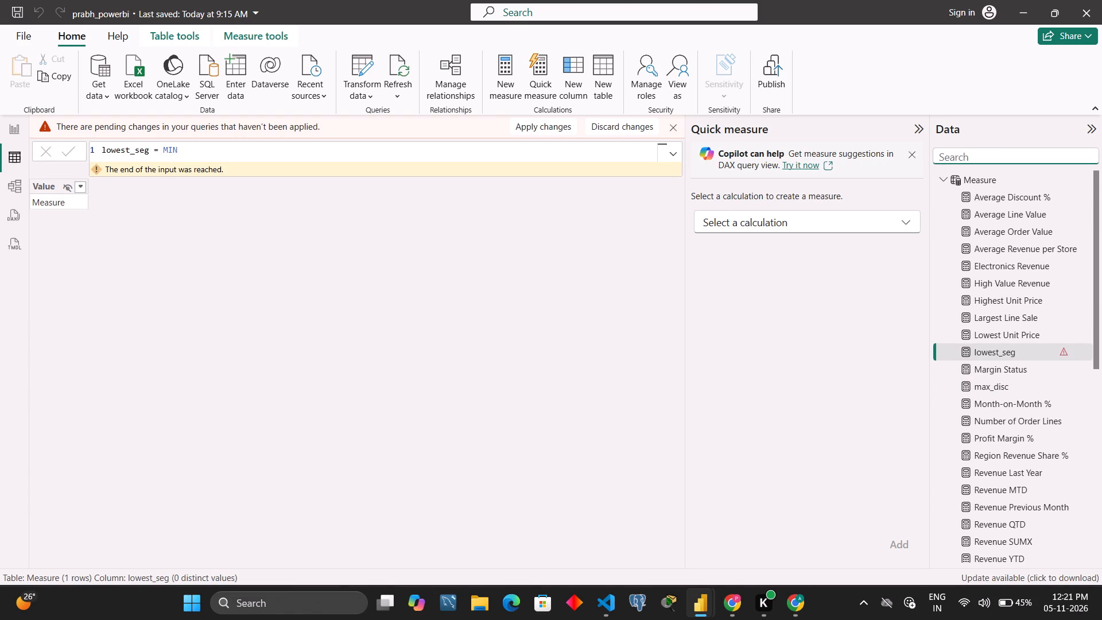
{"action": "type", "text": "segme"}
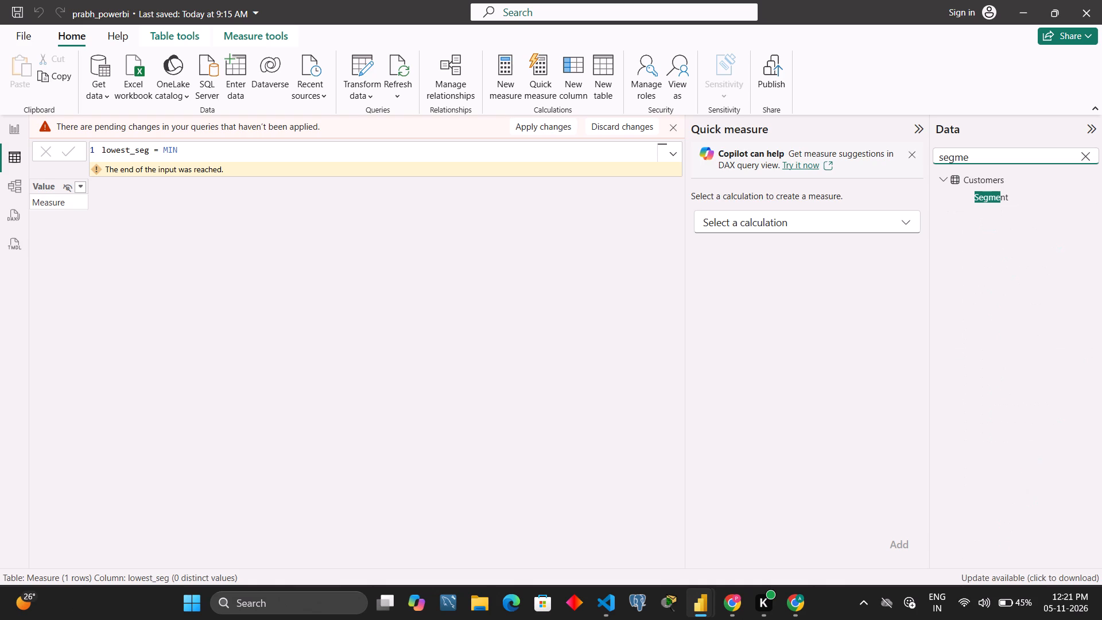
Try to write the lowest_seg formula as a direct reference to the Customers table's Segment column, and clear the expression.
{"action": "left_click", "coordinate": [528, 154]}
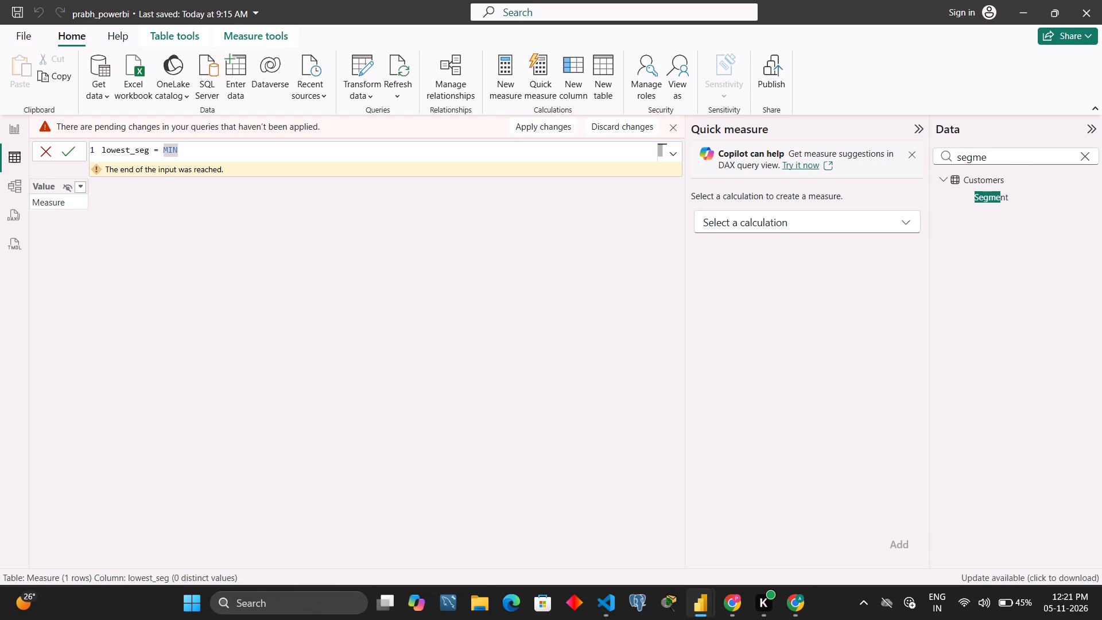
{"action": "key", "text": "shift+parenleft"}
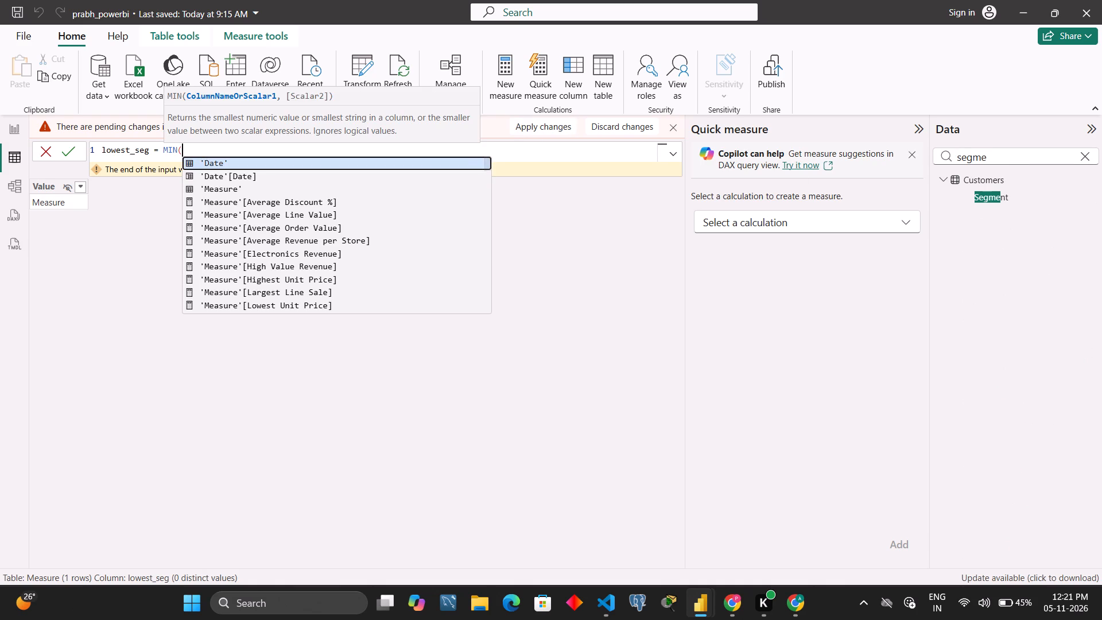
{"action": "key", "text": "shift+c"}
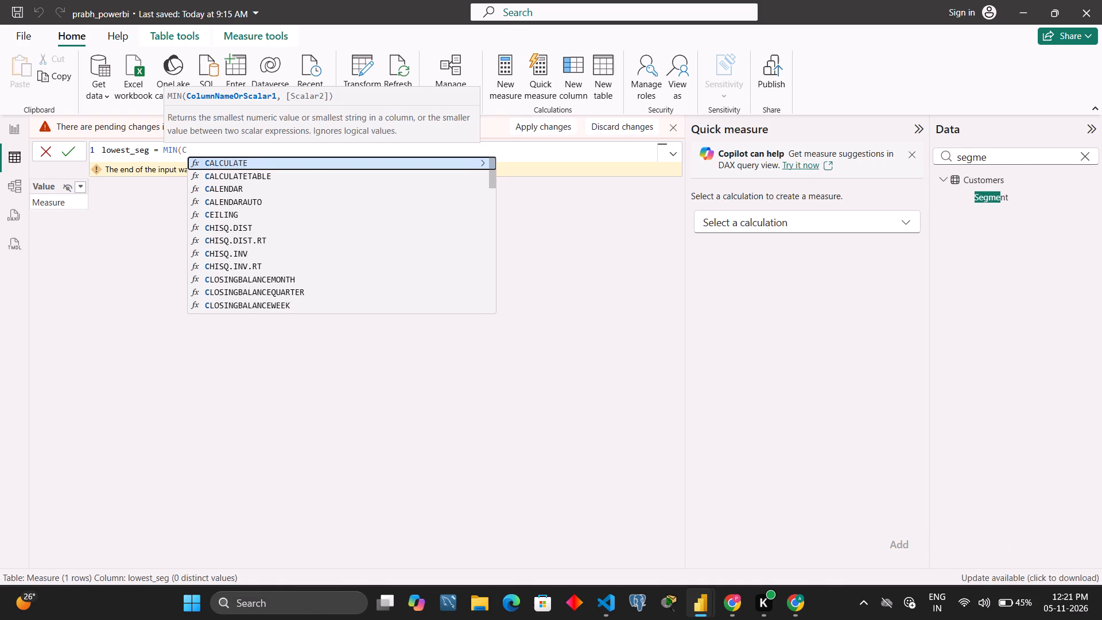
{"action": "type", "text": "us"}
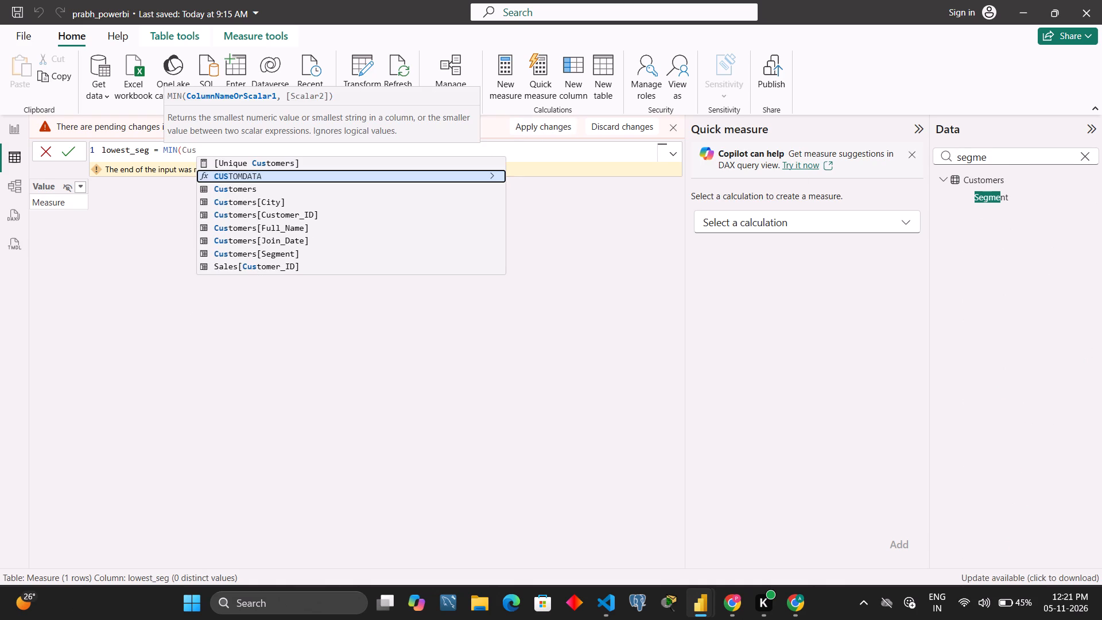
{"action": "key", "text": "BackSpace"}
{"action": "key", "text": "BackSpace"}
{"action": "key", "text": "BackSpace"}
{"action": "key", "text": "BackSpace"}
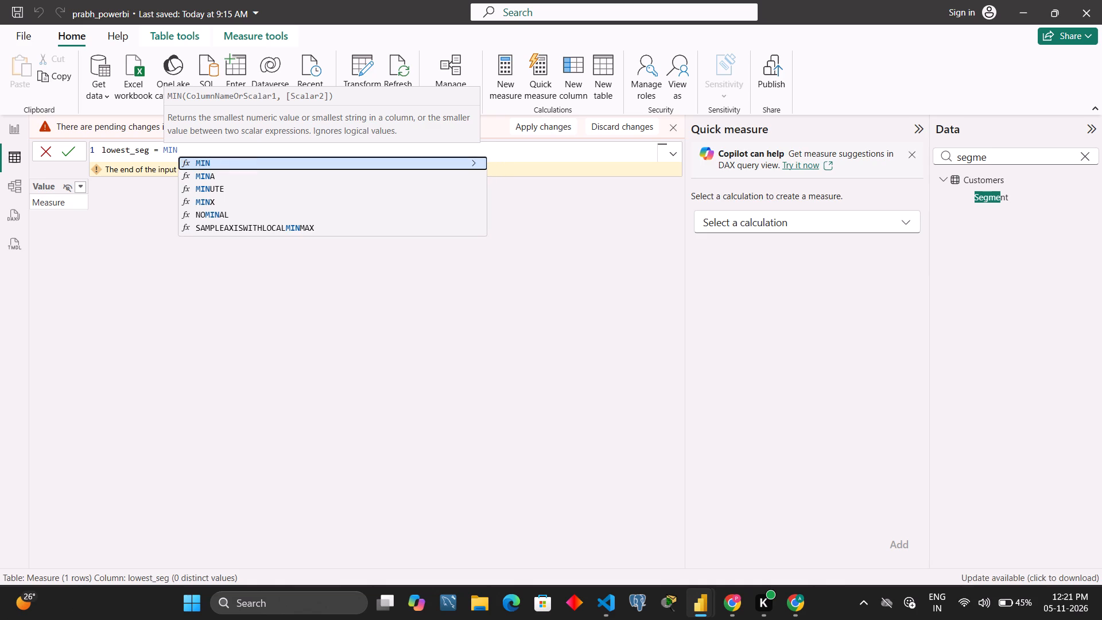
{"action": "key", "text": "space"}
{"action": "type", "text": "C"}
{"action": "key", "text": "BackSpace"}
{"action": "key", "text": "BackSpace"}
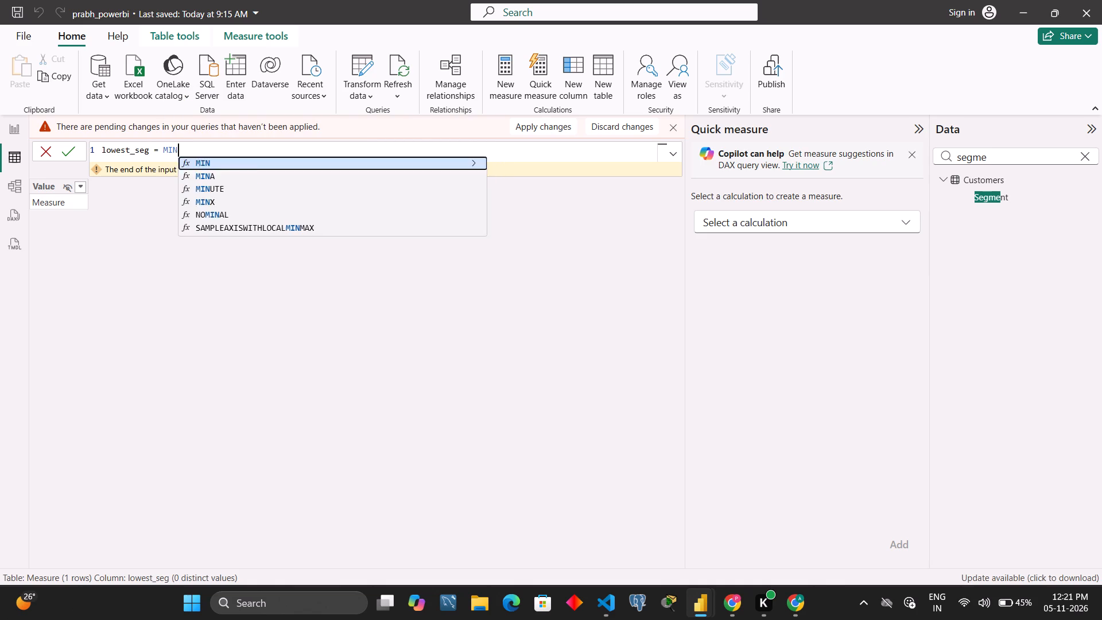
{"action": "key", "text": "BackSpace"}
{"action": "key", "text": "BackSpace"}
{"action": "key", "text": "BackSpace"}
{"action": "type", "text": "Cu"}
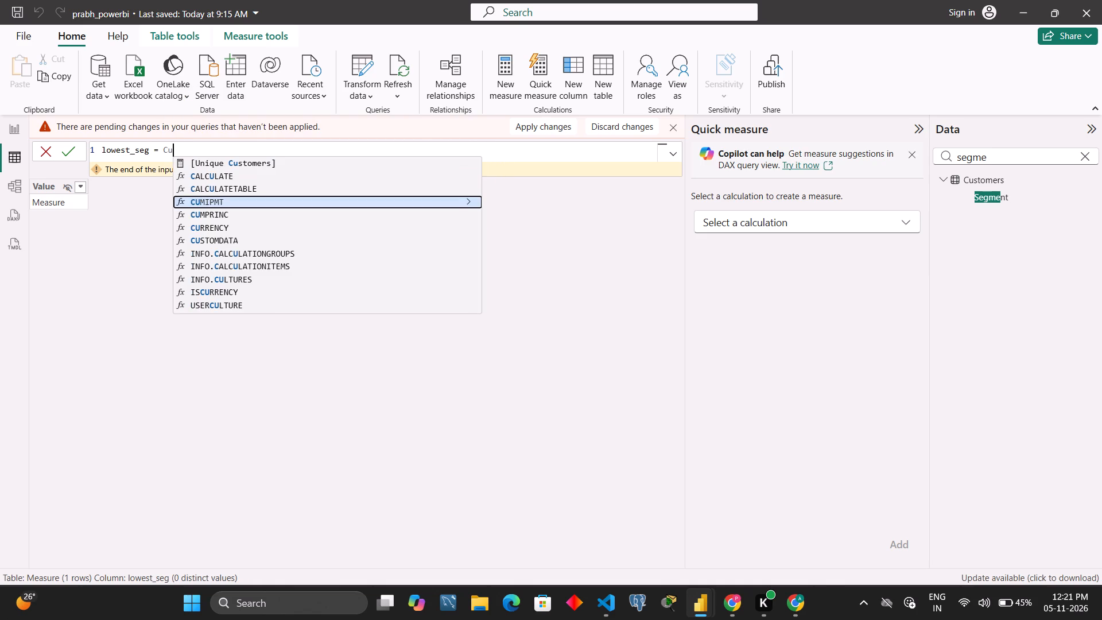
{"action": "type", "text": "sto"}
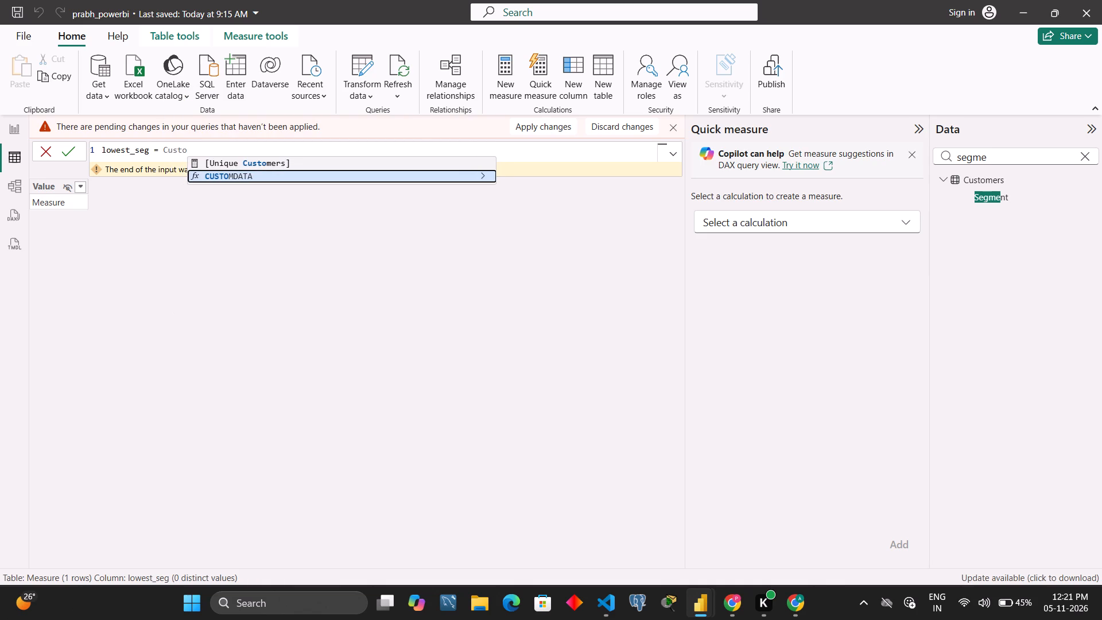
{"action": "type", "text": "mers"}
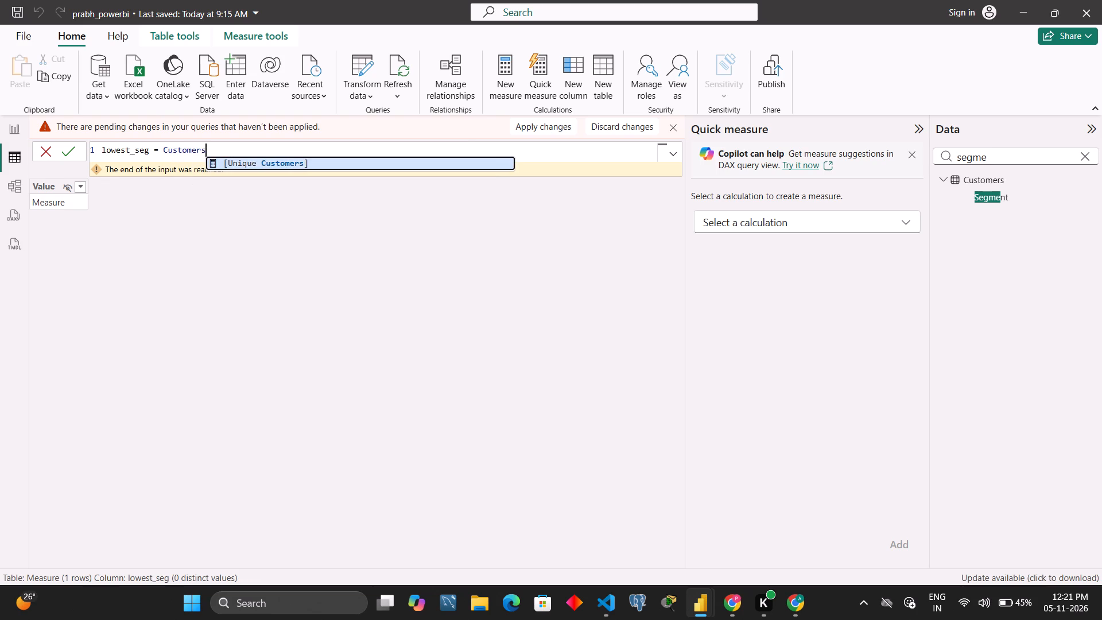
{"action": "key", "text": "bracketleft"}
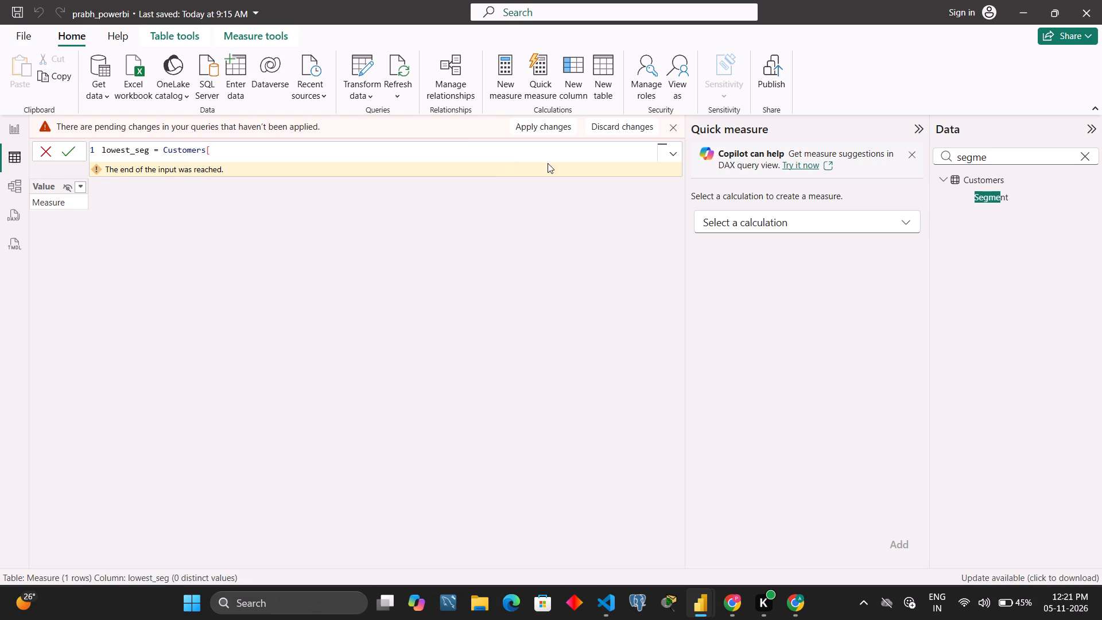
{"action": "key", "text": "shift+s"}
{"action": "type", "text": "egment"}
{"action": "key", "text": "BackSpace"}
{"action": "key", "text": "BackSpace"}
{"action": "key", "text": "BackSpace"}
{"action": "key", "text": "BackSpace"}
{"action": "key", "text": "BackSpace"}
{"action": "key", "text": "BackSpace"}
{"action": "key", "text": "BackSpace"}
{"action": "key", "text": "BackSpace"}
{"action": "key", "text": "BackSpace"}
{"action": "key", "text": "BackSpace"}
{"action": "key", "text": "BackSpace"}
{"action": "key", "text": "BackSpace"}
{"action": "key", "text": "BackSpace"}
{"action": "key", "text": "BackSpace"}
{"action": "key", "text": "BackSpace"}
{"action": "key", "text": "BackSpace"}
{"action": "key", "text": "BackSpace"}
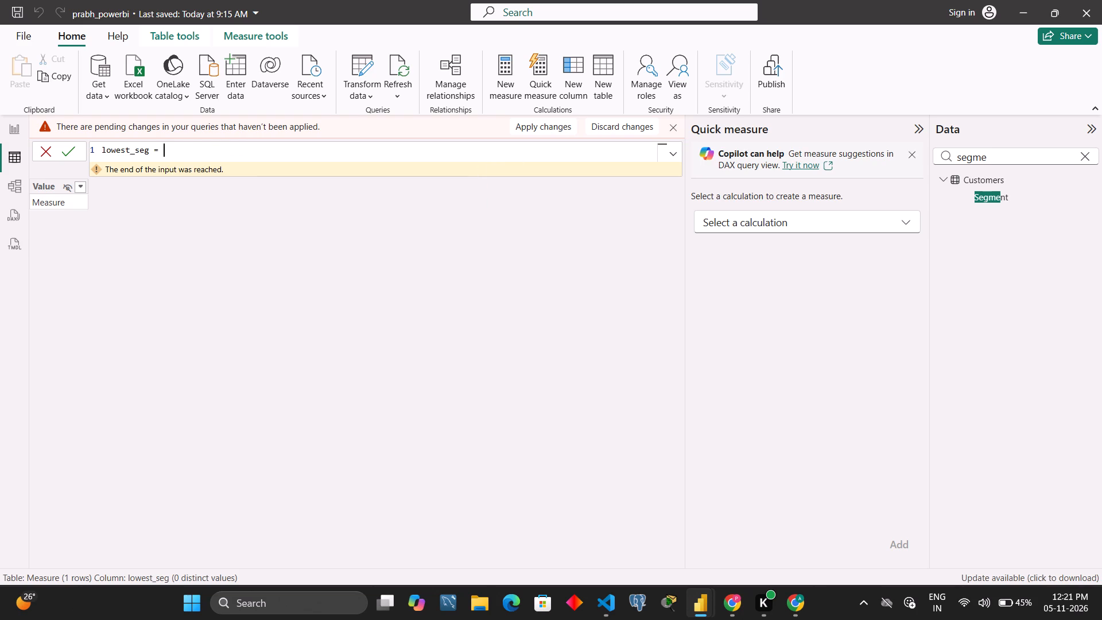
Define the lowest_seg measure as MIN(Customers[Segment]) and commit the formula.
{"action": "type", "text": "MIn"}
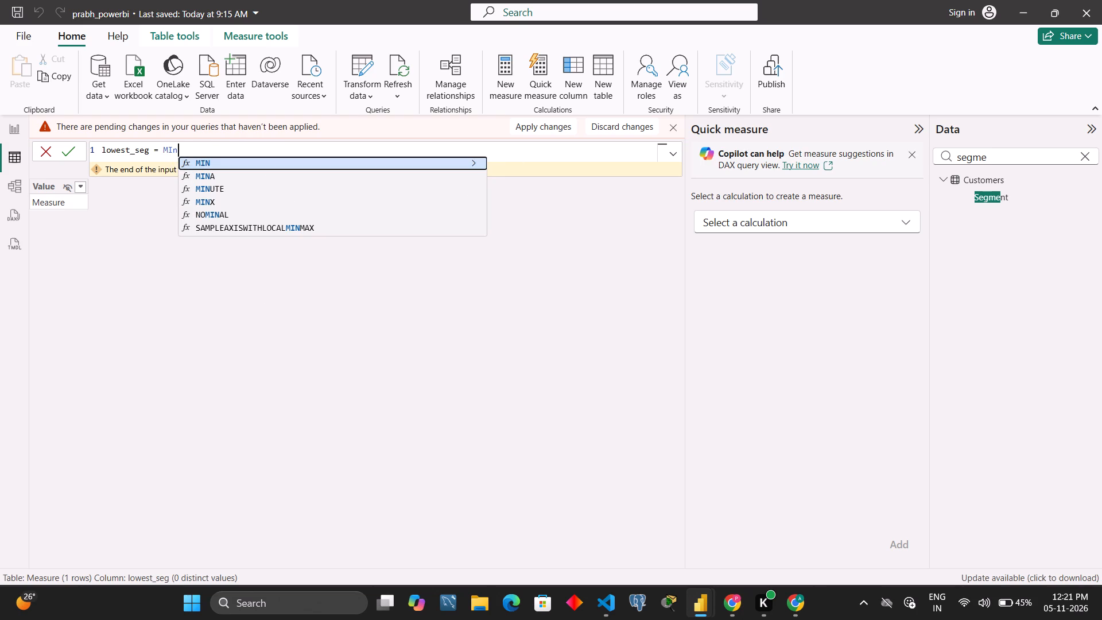
{"action": "key", "text": "BackSpace"}
{"action": "type", "text": "N("}
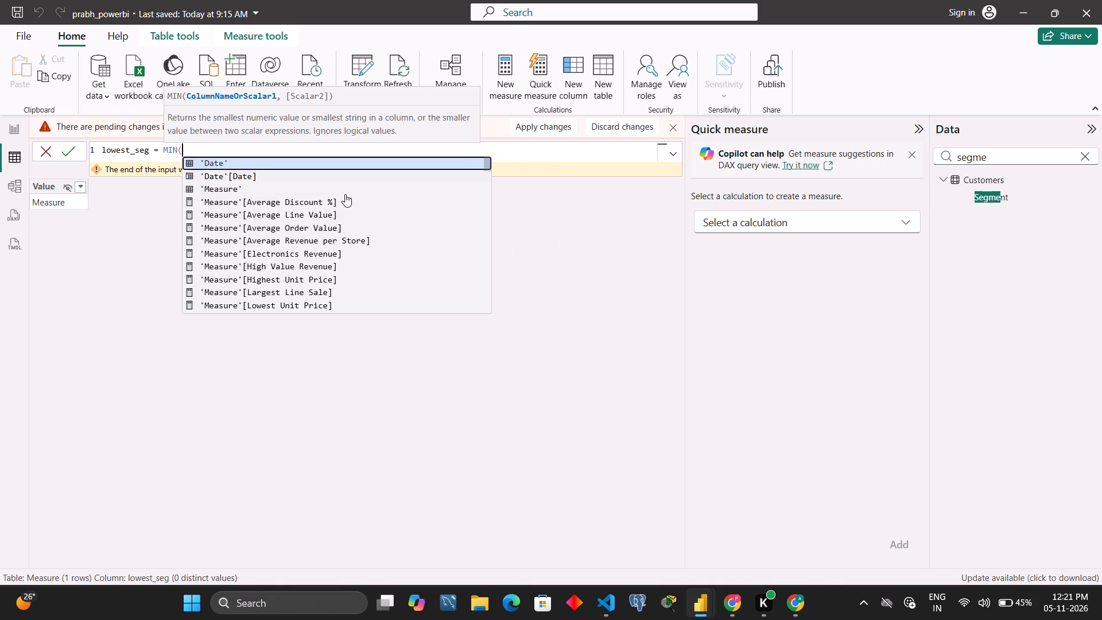
{"action": "scroll", "coordinate": [345, 194], "scroll_direction": "down", "scroll_amount": 6}
{"action": "scroll", "coordinate": [345, 194], "scroll_direction": "up", "scroll_amount": 1}
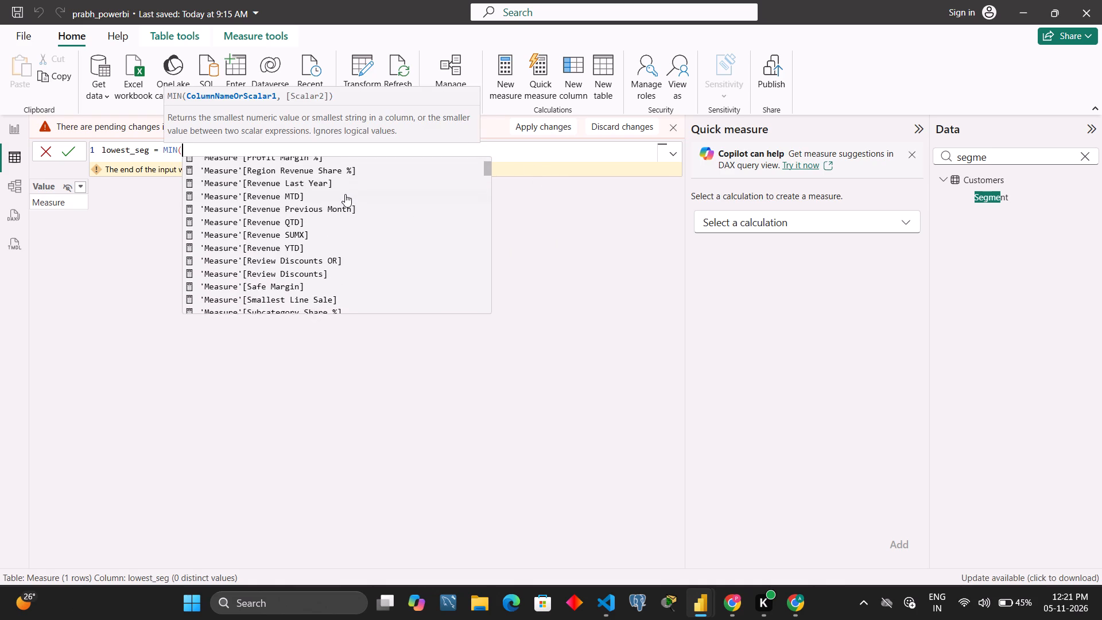
{"action": "scroll", "coordinate": [345, 194], "scroll_direction": "up", "scroll_amount": 2}
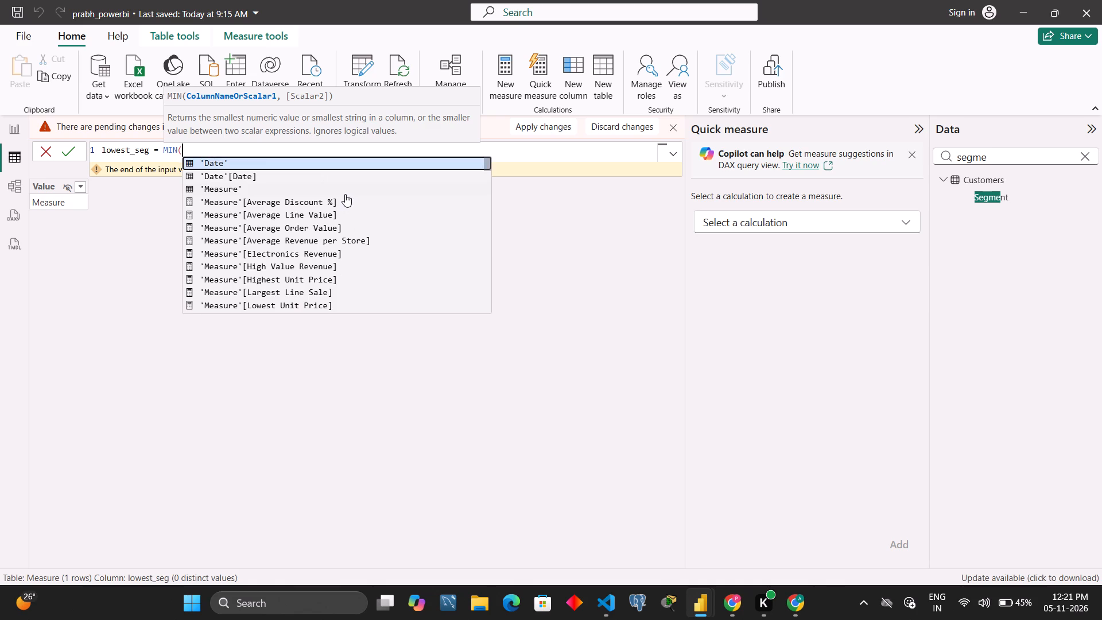
{"action": "type", "text": "Se"}
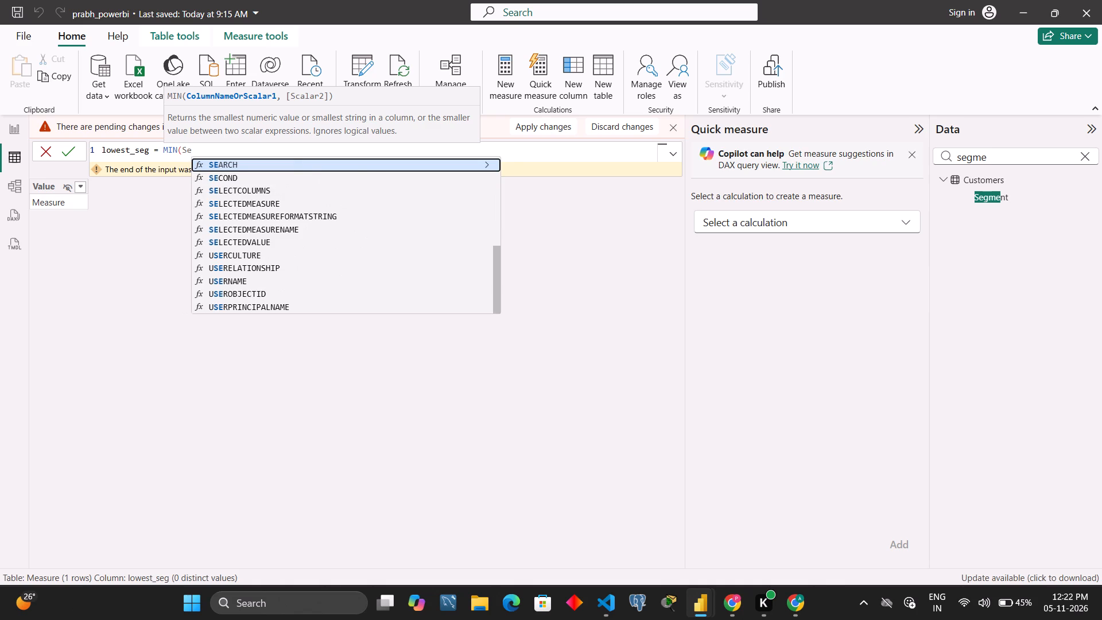
{"action": "key", "text": "g"}
{"action": "left_click", "coordinate": [286, 164]}
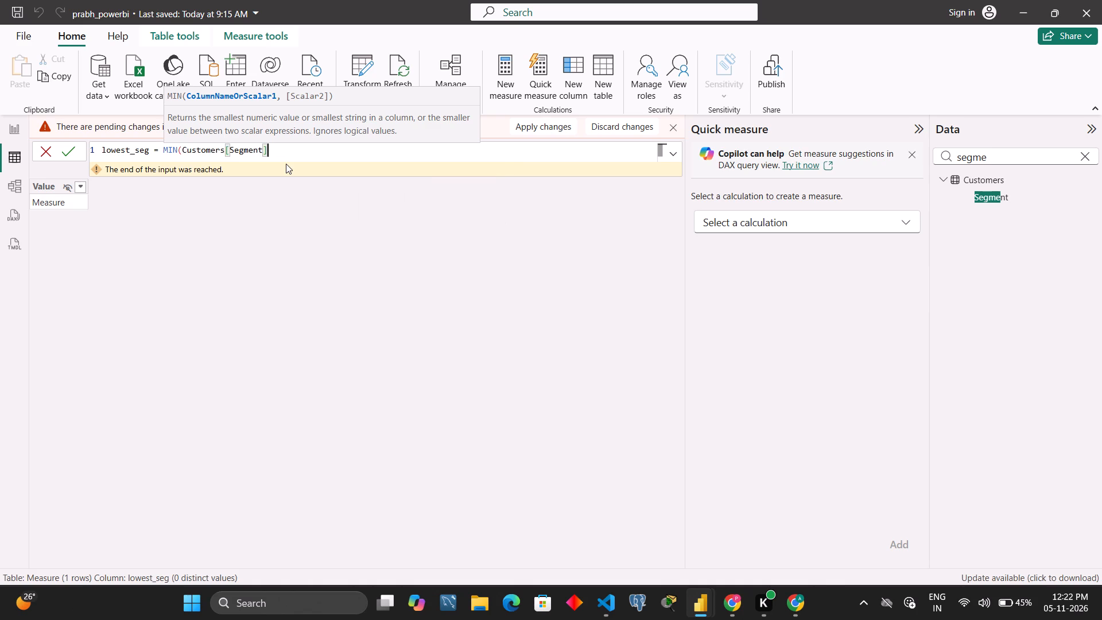
{"action": "key", "text": "shift+parenright"}
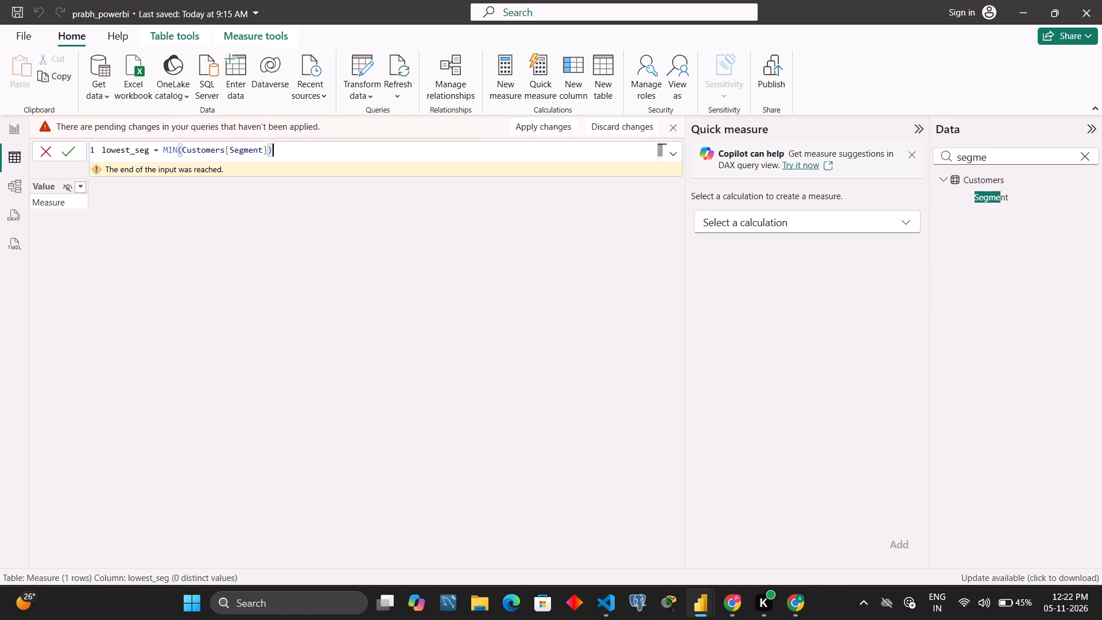
{"action": "key", "text": "Return"}
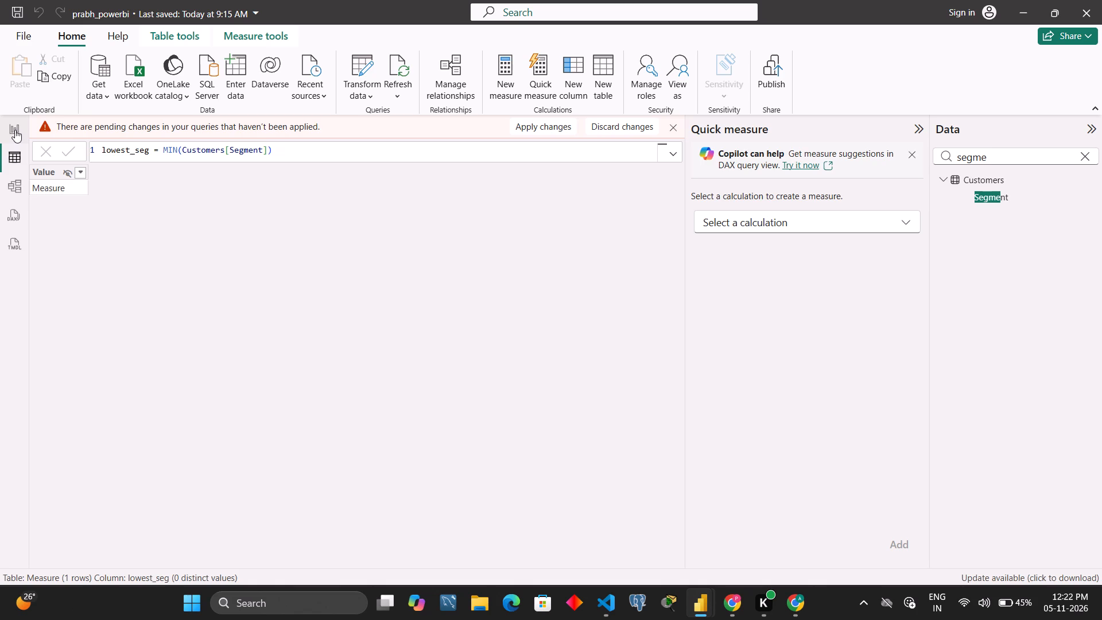
In Report view, remove First Segment from the tooltips of the city and region map on the Regional Performance page.
{"action": "left_click", "coordinate": [15, 131]}
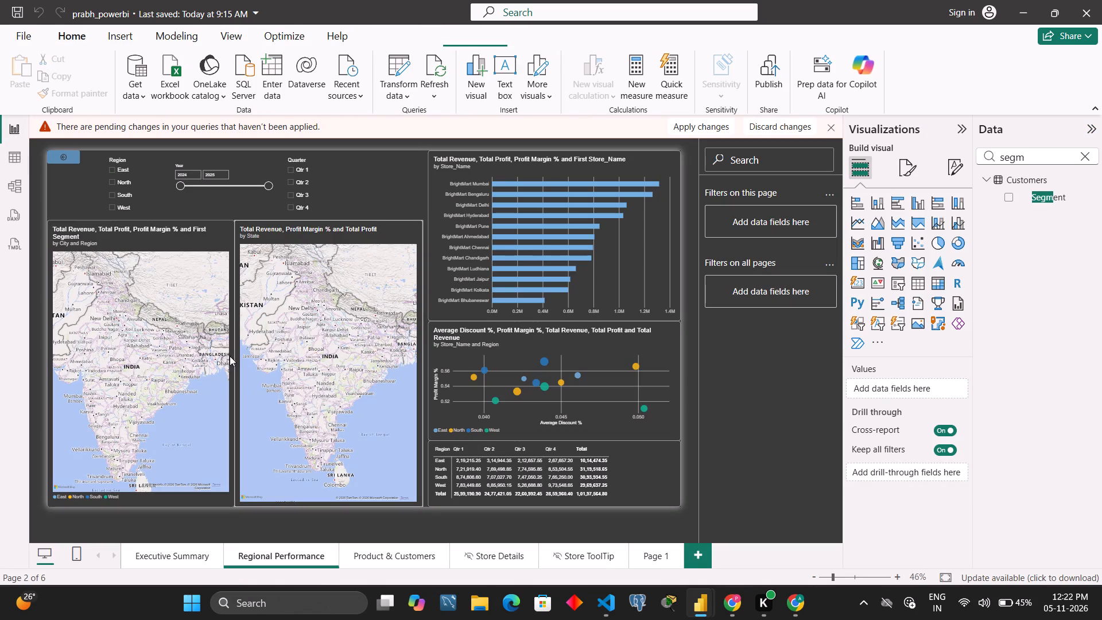
{"action": "left_click", "coordinate": [220, 245]}
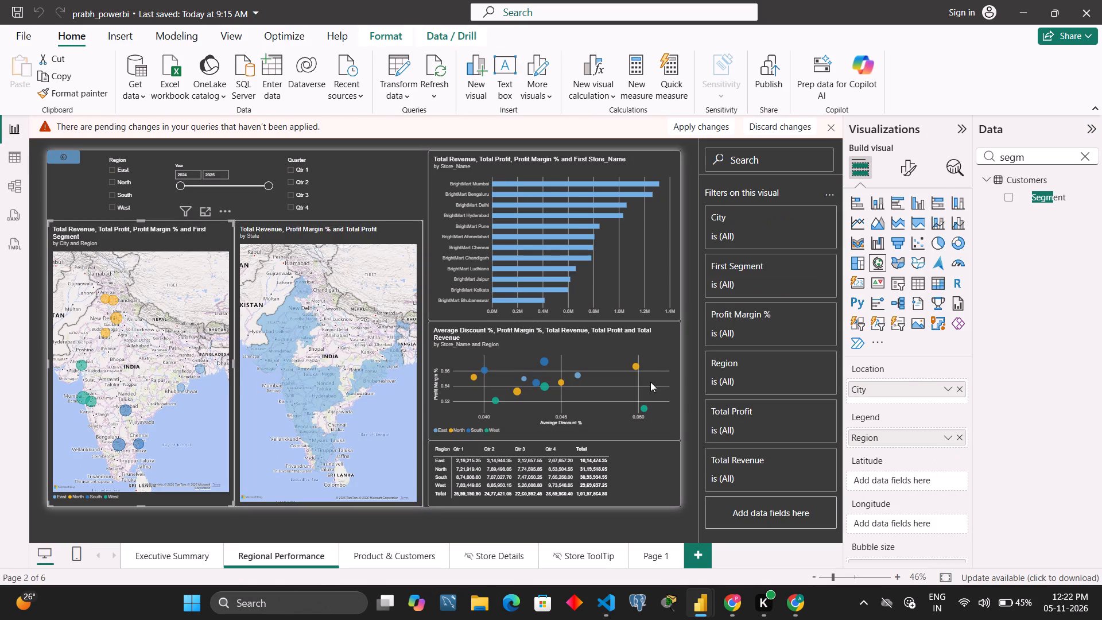
{"action": "scroll", "coordinate": [909, 485], "scroll_direction": "down", "scroll_amount": 2}
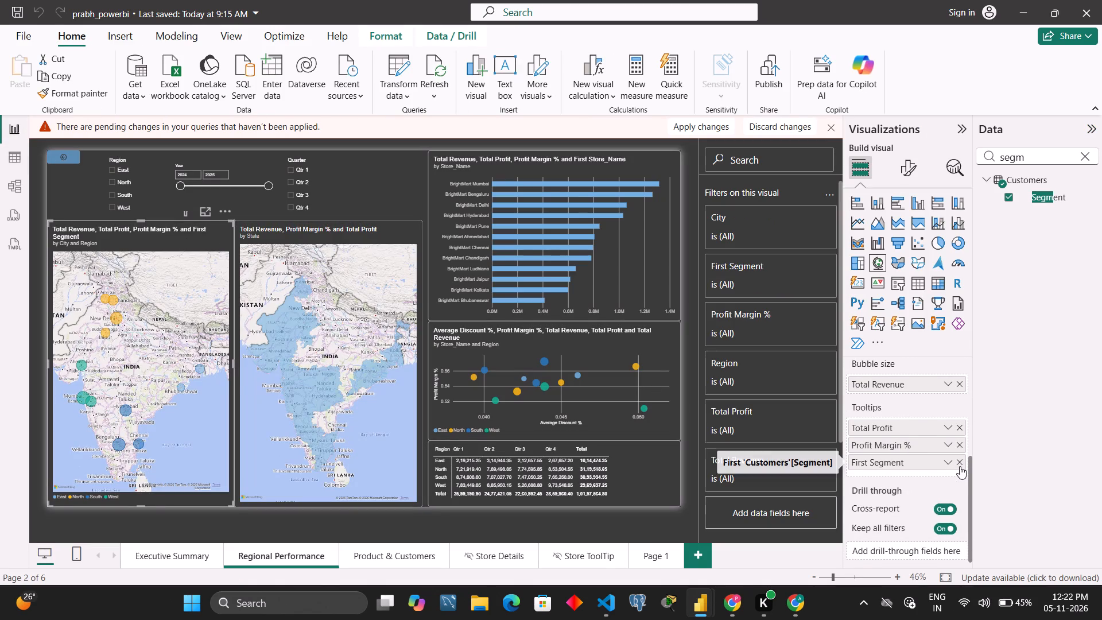
{"action": "left_click", "coordinate": [960, 466]}
Search the data fields for "lo" and add the lowest_seg measure to the city and region map's tooltips.
{"action": "left_click", "coordinate": [1087, 157]}
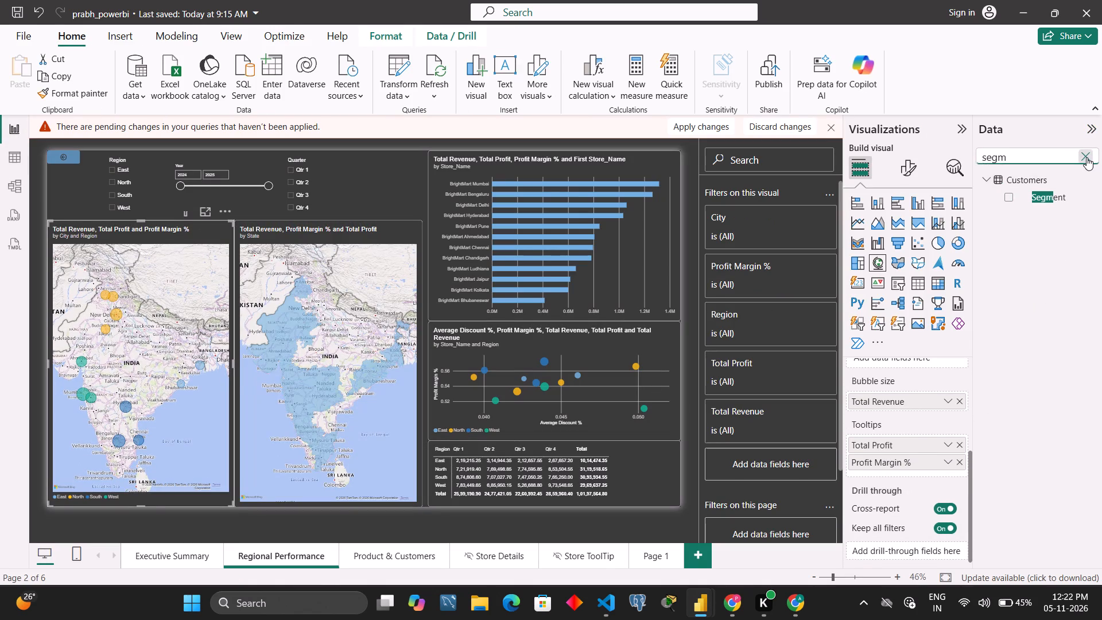
{"action": "type", "text": "lo"}
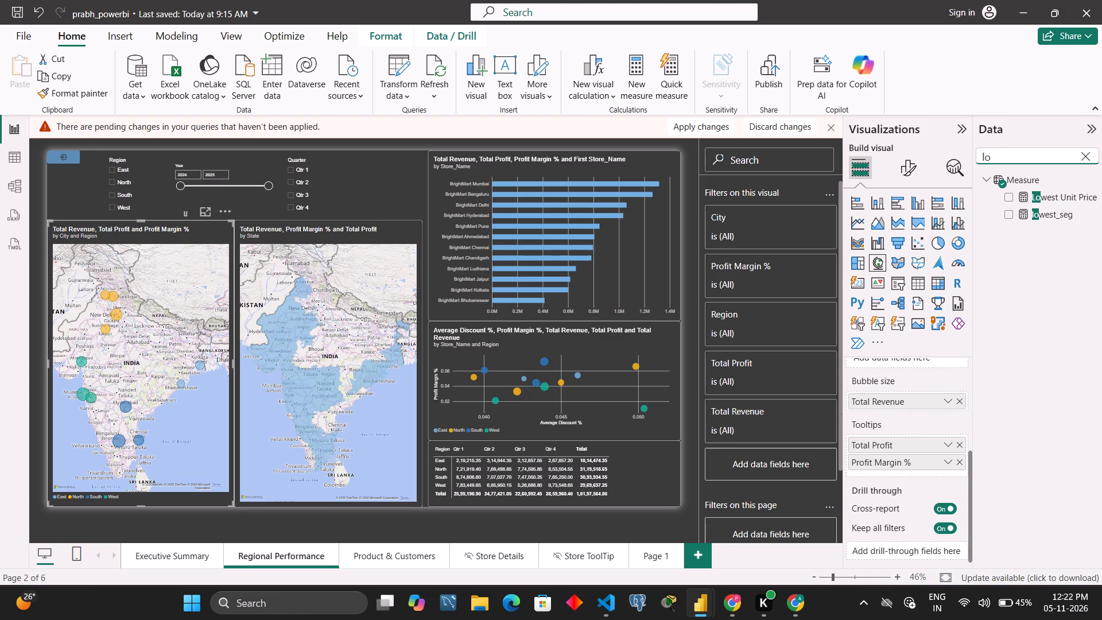
{"action": "left_click", "coordinate": [1007, 213]}
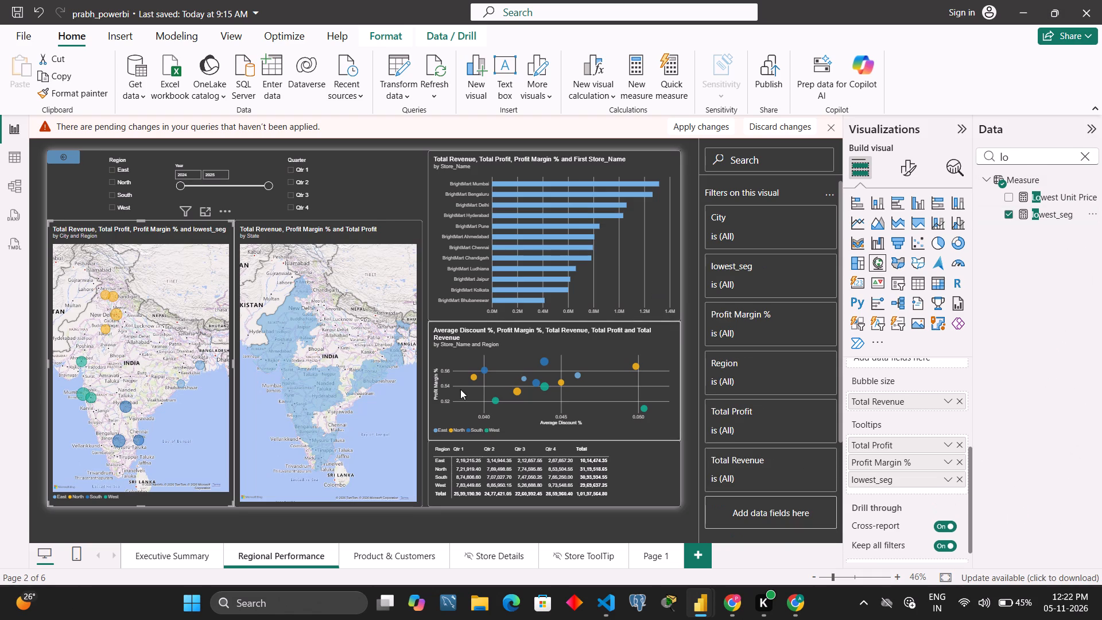
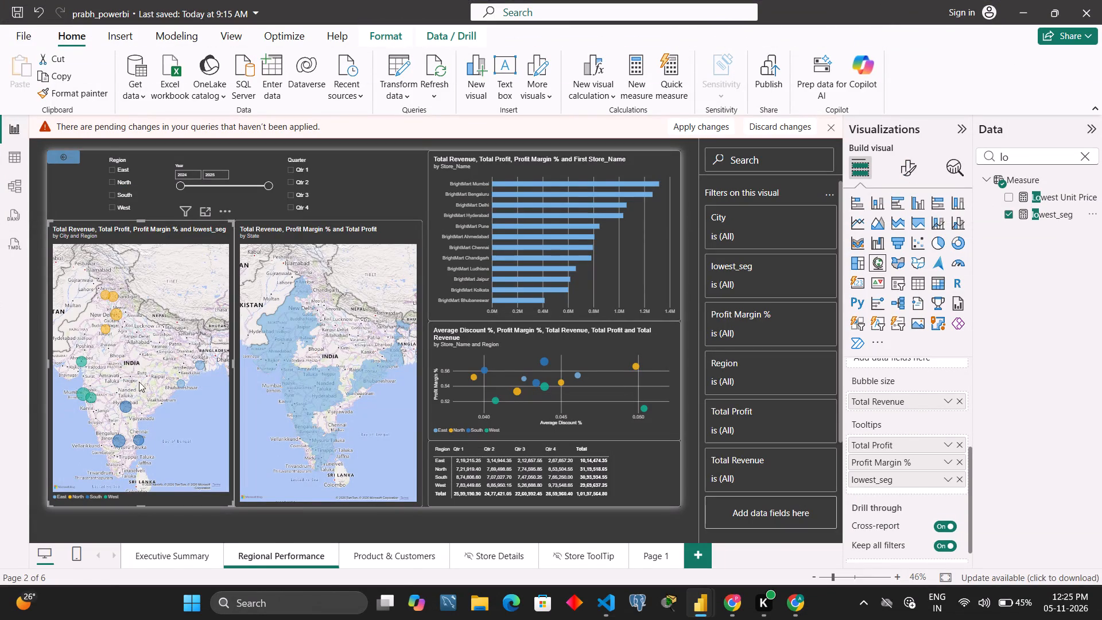
Search the Table view fields for "ma", review the max_disc measure's formula, and view its card on Page 1.
{"action": "left_click", "coordinate": [14, 156]}
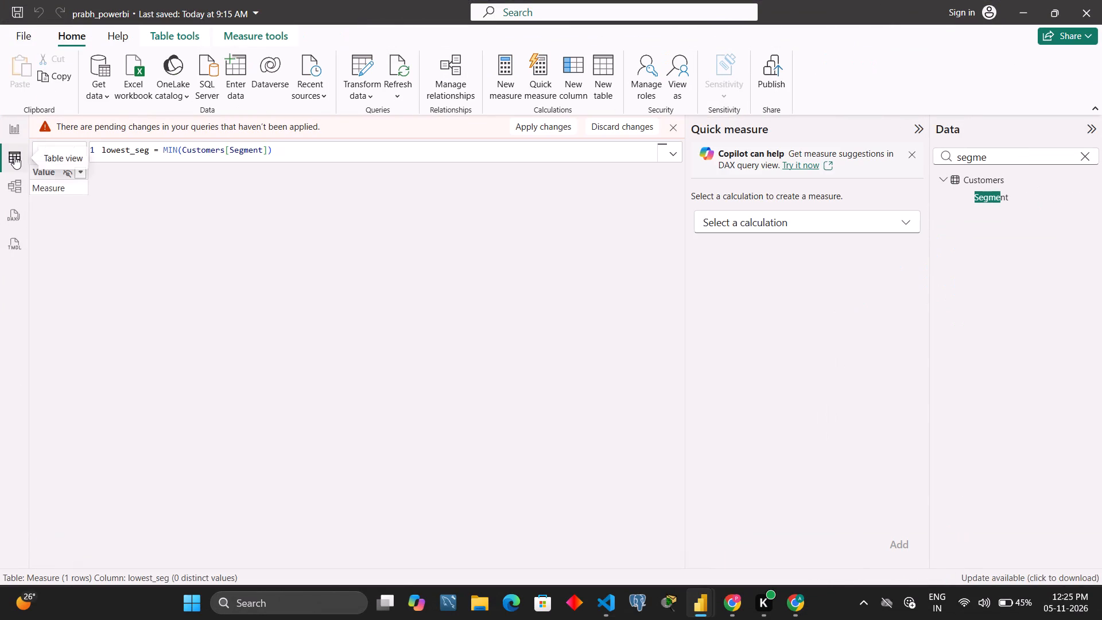
{"action": "left_click", "coordinate": [1088, 152]}
{"action": "type", "text": "ma"}
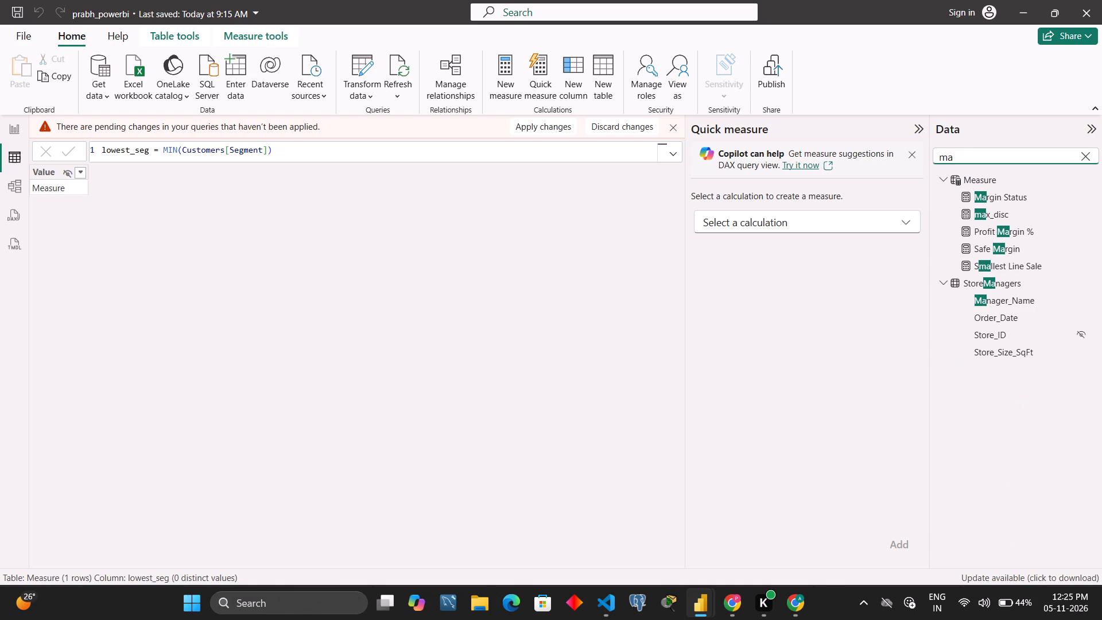
{"action": "left_click", "coordinate": [988, 220]}
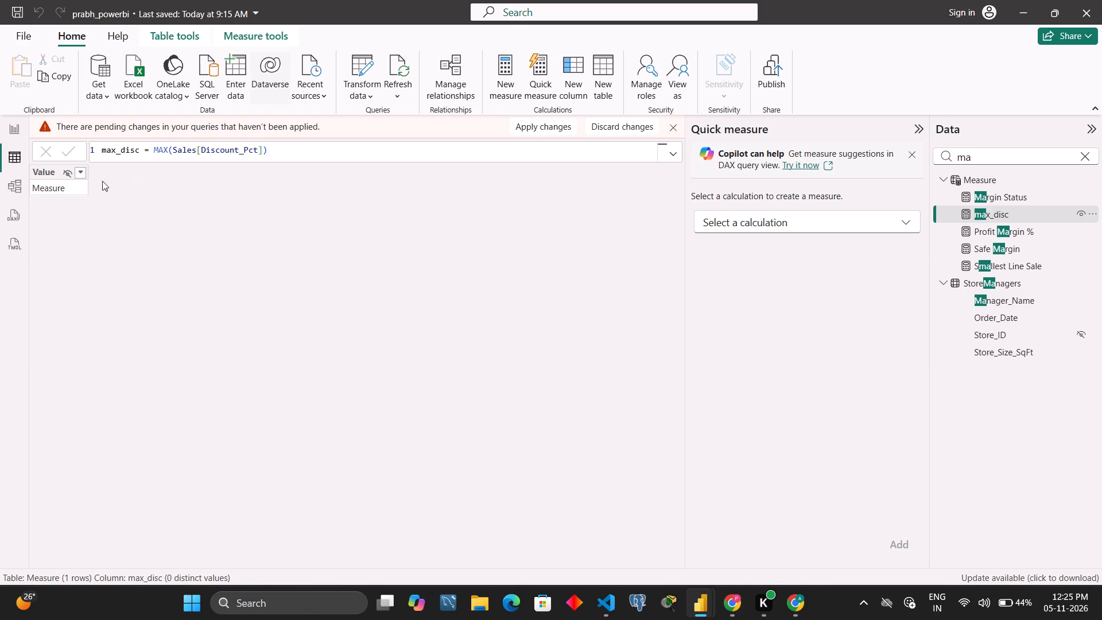
{"action": "left_click", "coordinate": [13, 131]}
{"action": "left_click", "coordinate": [646, 560]}
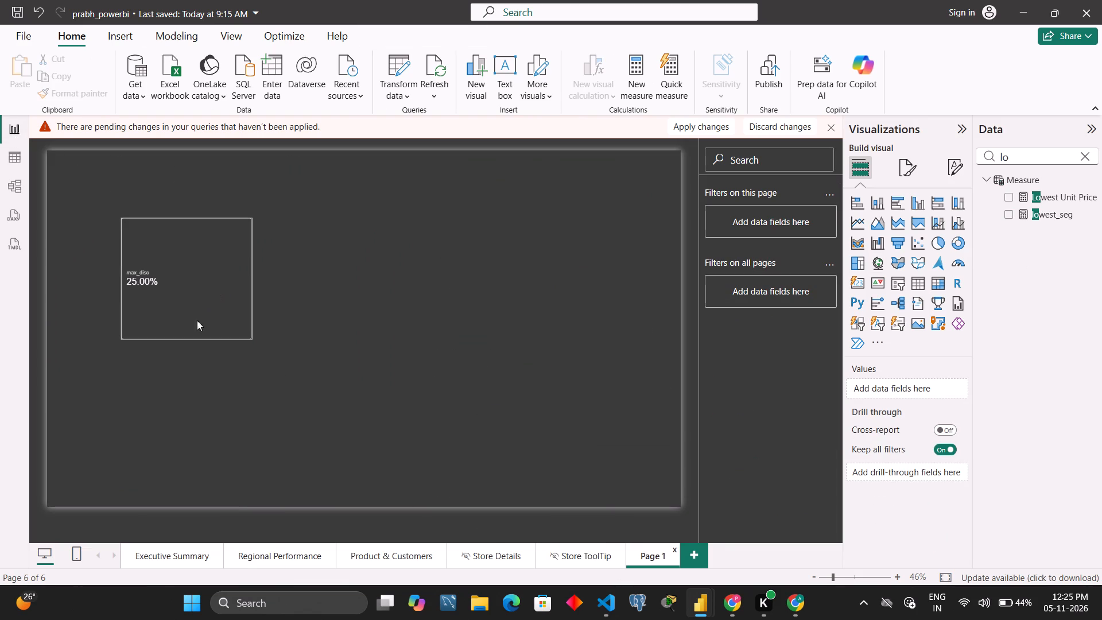
Examine the city and region map's tooltips on the Regional Performance page and look over the Executive Summary page.
{"action": "left_click", "coordinate": [278, 560]}
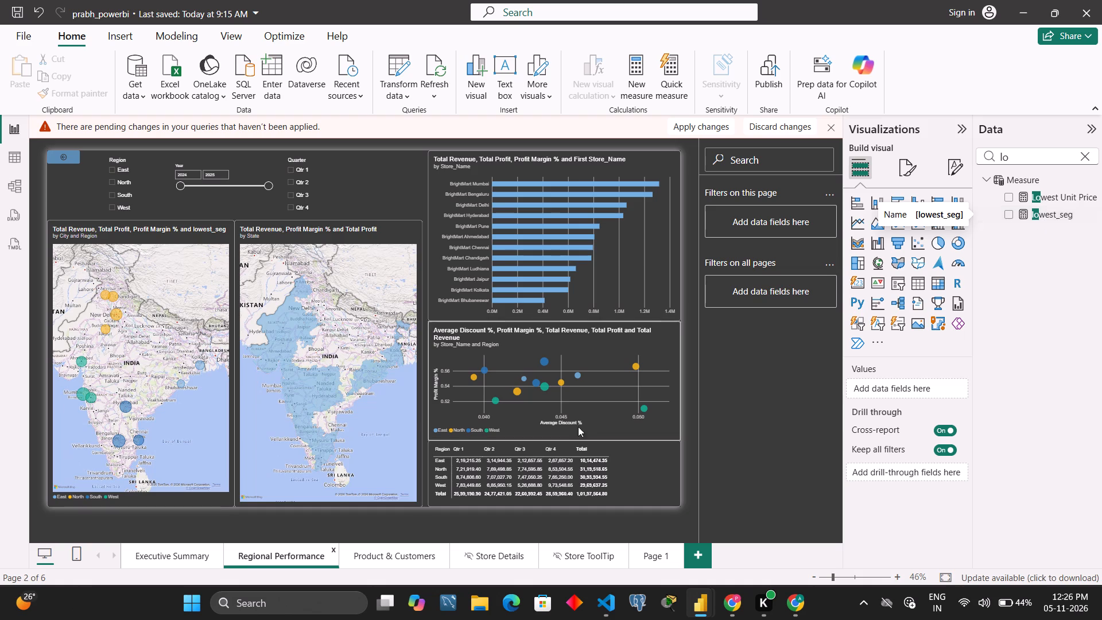
{"action": "left_click", "coordinate": [153, 400]}
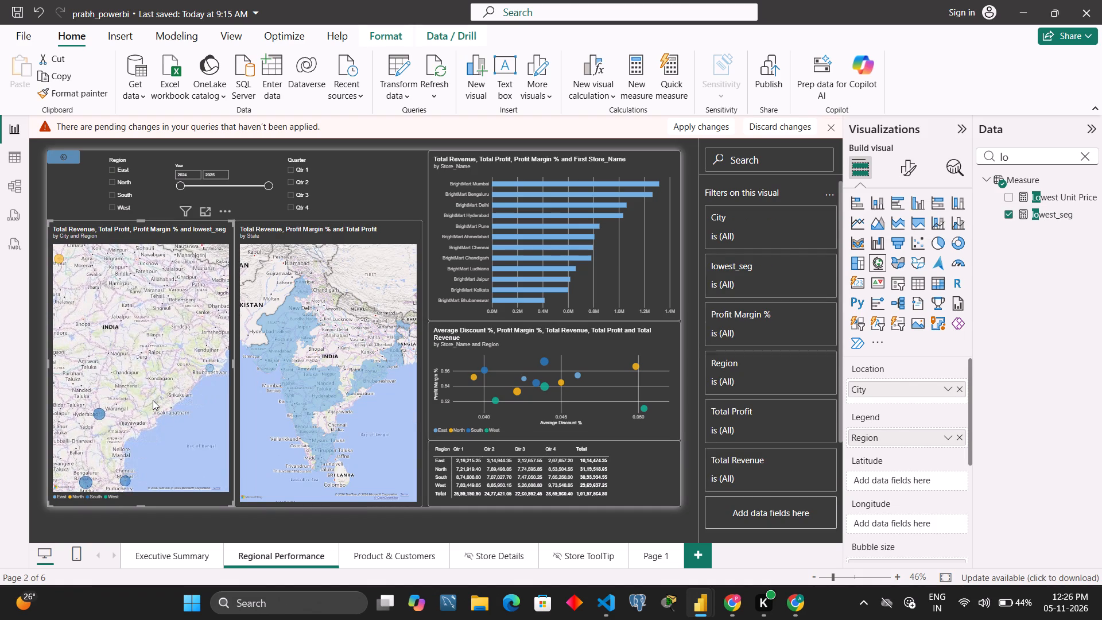
{"action": "scroll", "coordinate": [153, 400], "scroll_direction": "down", "scroll_amount": 1}
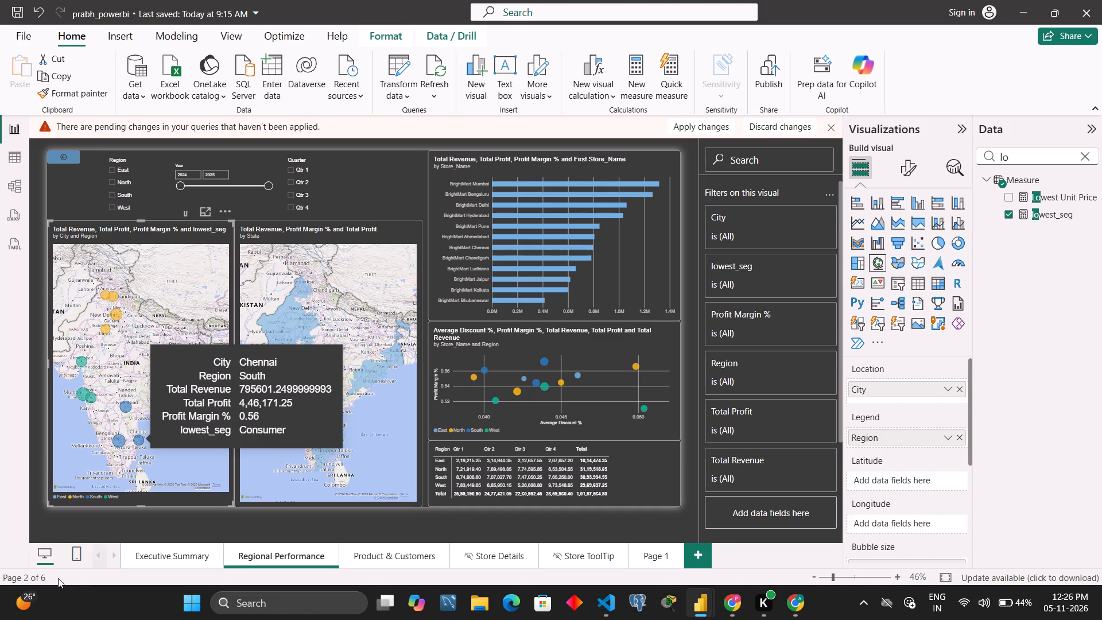
{"action": "left_click", "coordinate": [172, 555]}
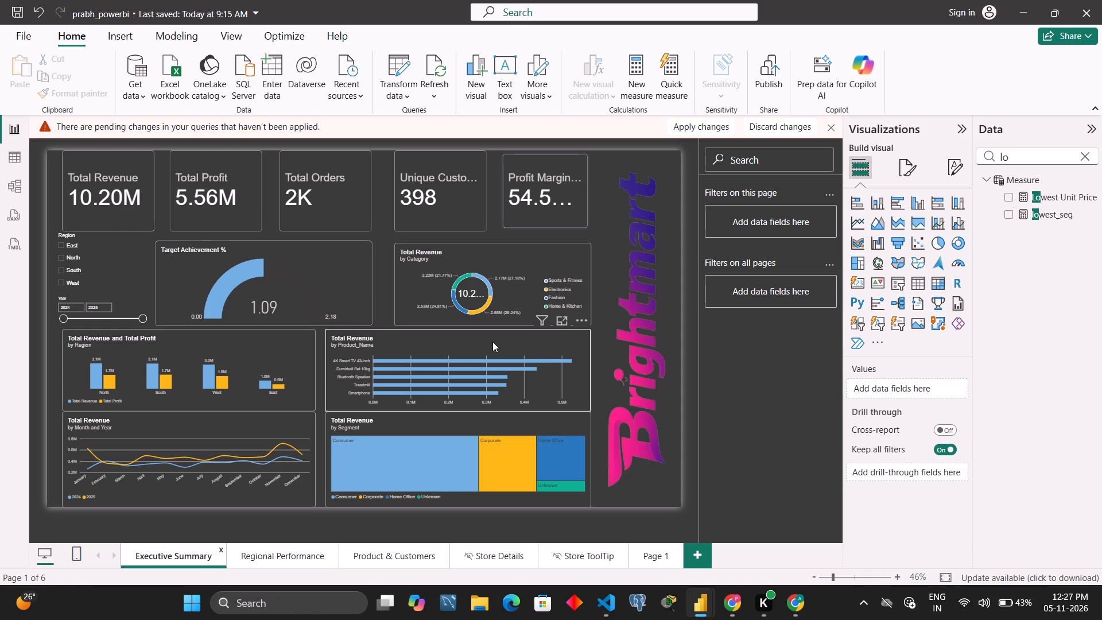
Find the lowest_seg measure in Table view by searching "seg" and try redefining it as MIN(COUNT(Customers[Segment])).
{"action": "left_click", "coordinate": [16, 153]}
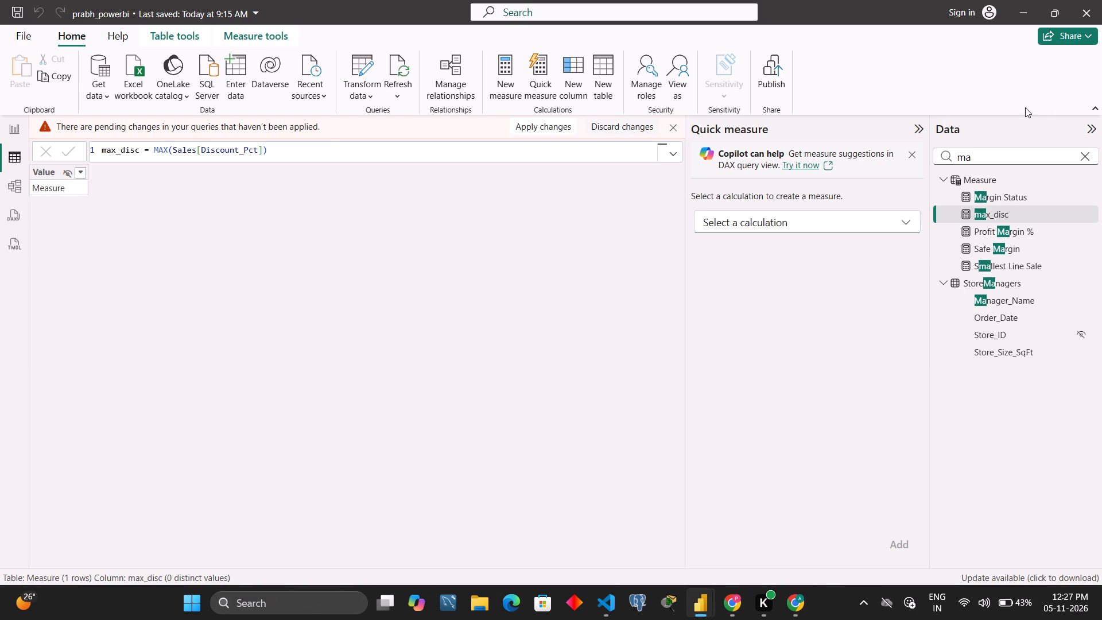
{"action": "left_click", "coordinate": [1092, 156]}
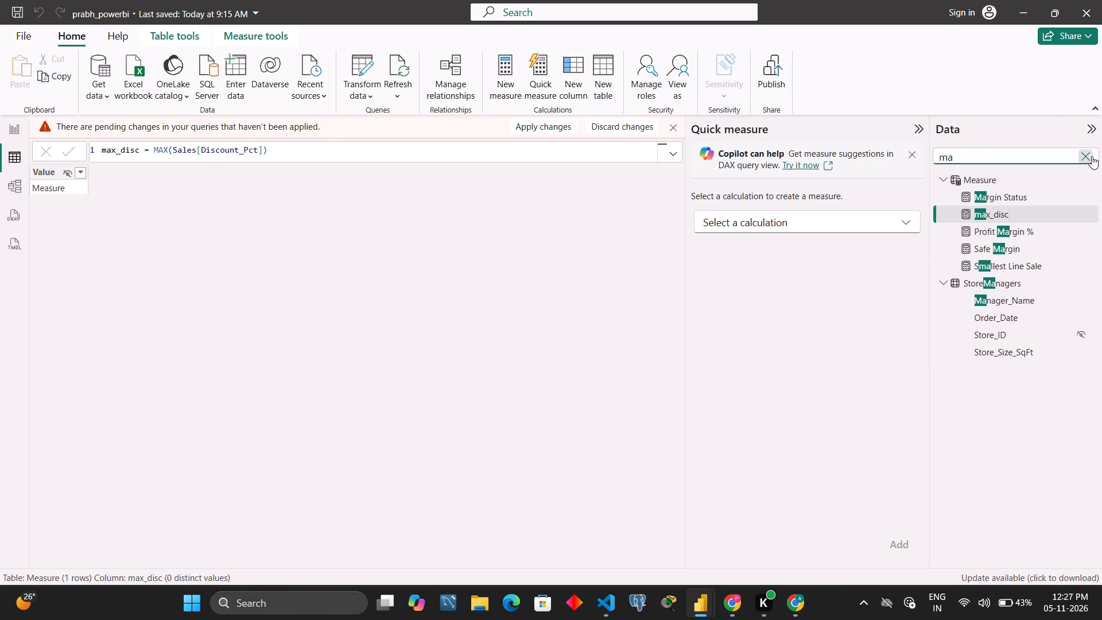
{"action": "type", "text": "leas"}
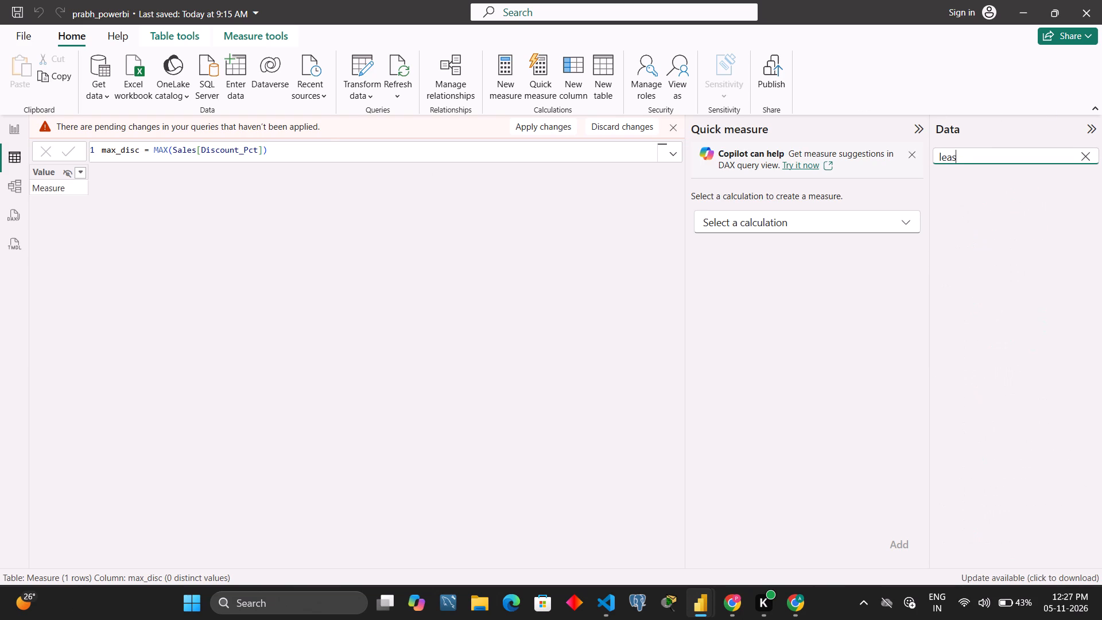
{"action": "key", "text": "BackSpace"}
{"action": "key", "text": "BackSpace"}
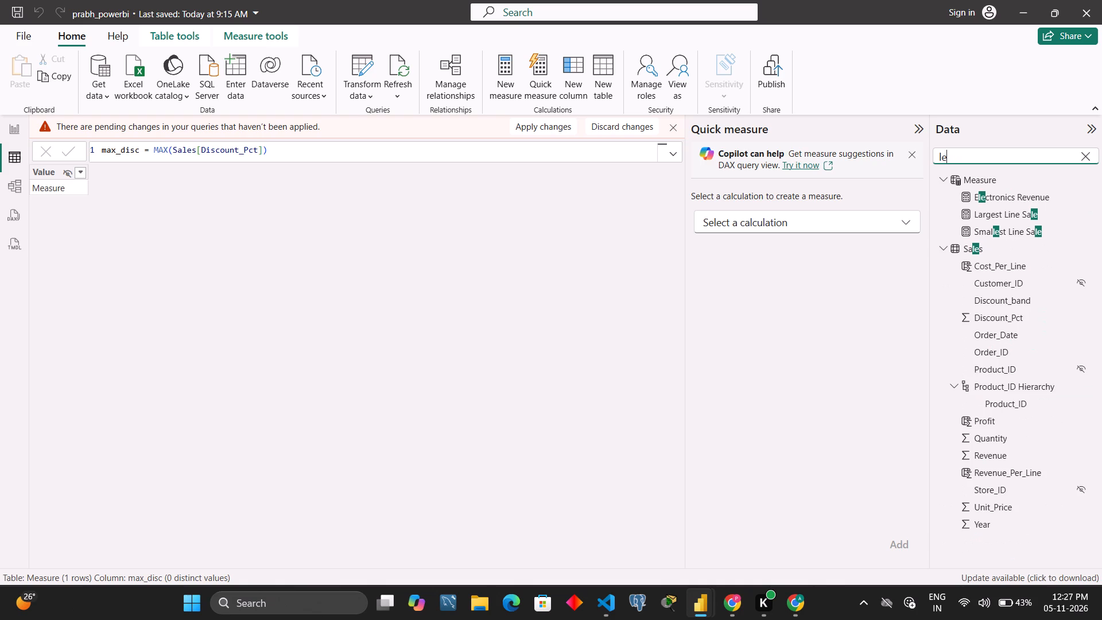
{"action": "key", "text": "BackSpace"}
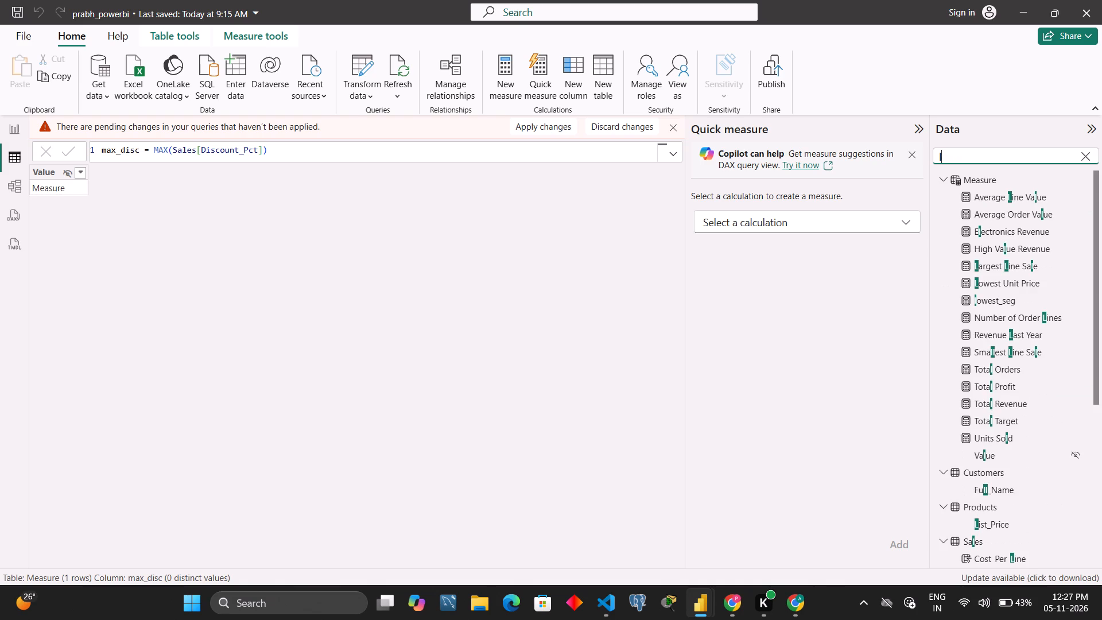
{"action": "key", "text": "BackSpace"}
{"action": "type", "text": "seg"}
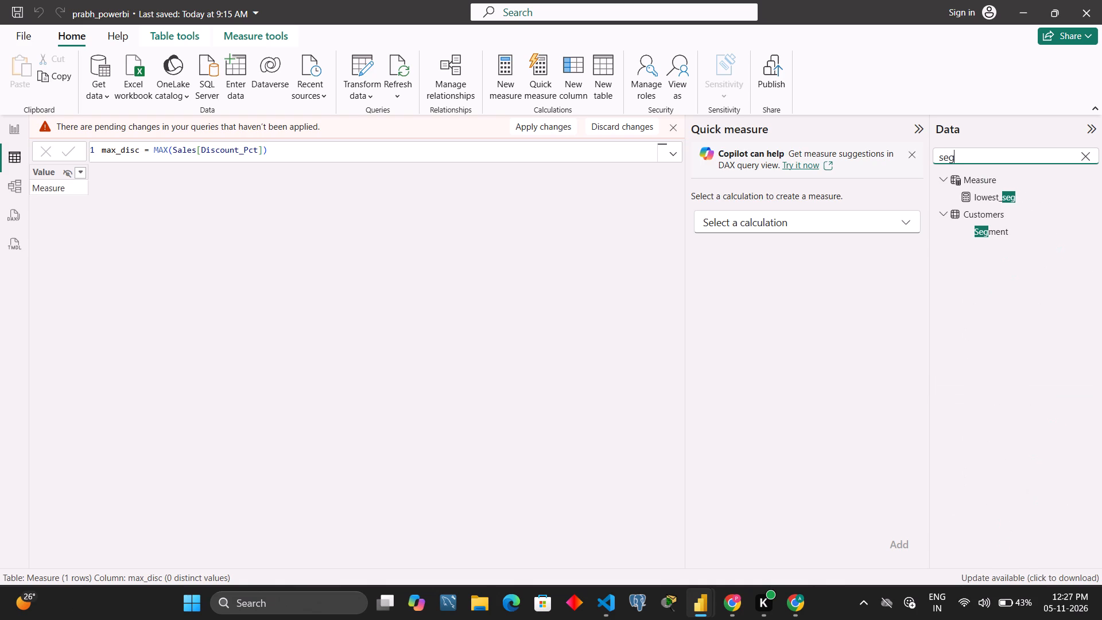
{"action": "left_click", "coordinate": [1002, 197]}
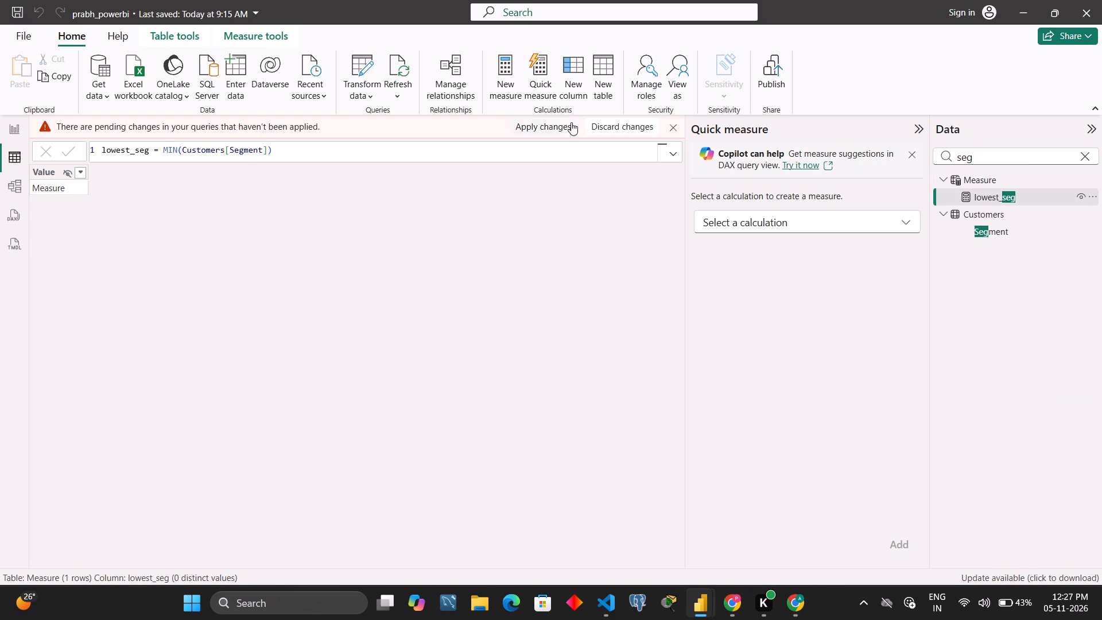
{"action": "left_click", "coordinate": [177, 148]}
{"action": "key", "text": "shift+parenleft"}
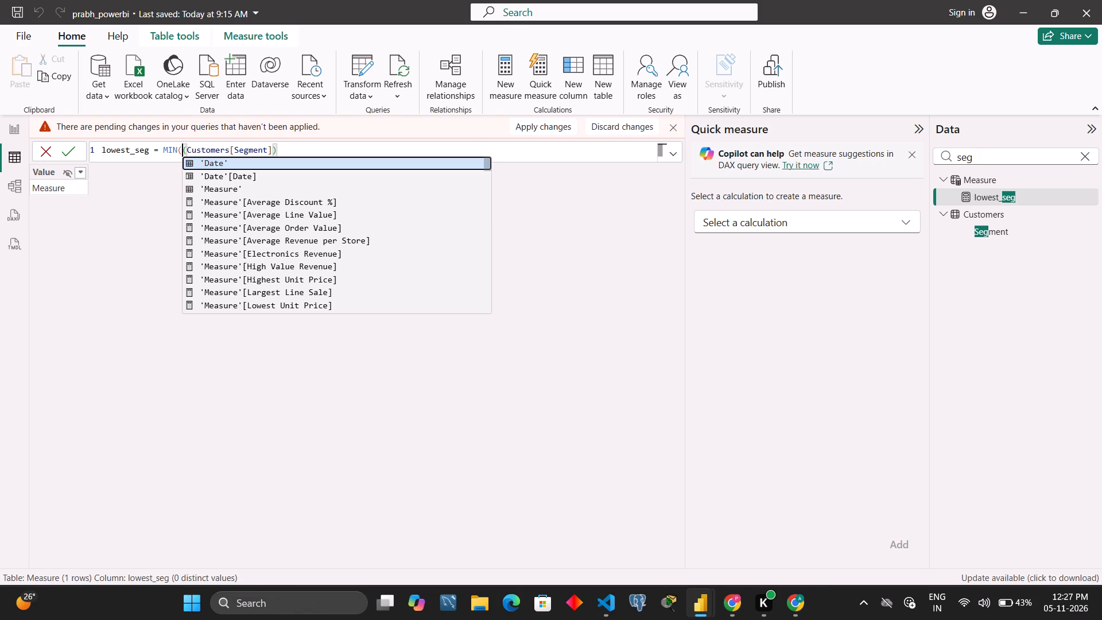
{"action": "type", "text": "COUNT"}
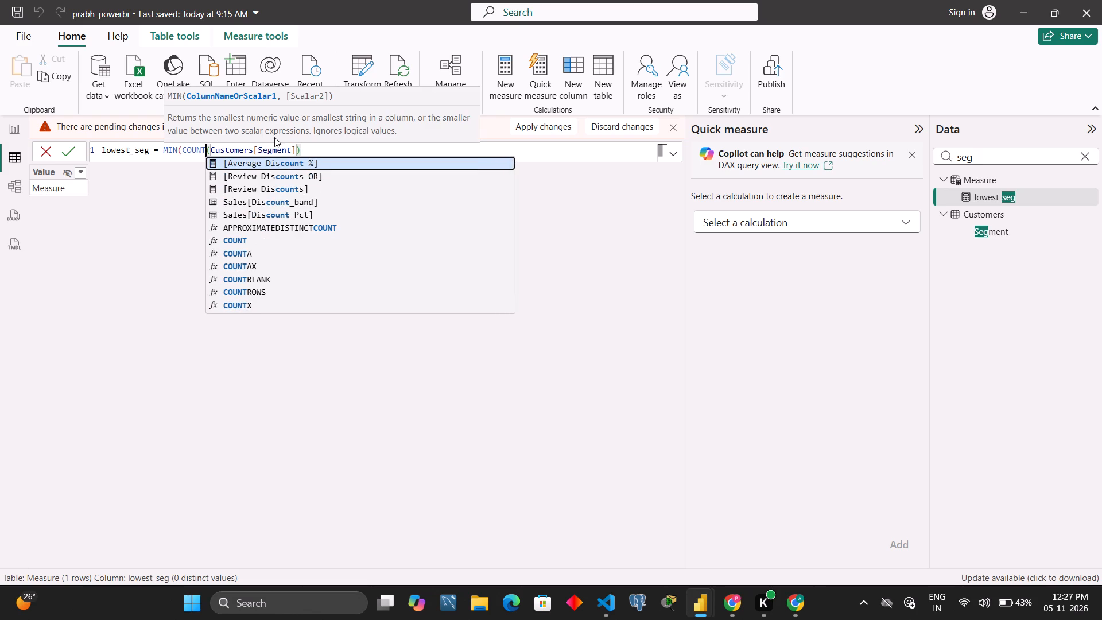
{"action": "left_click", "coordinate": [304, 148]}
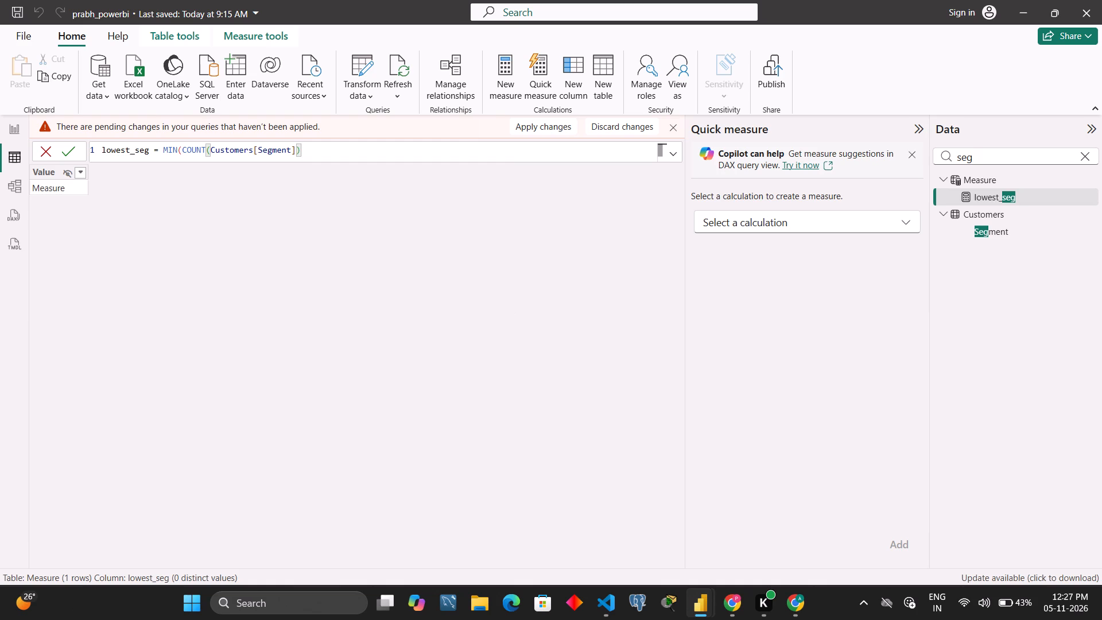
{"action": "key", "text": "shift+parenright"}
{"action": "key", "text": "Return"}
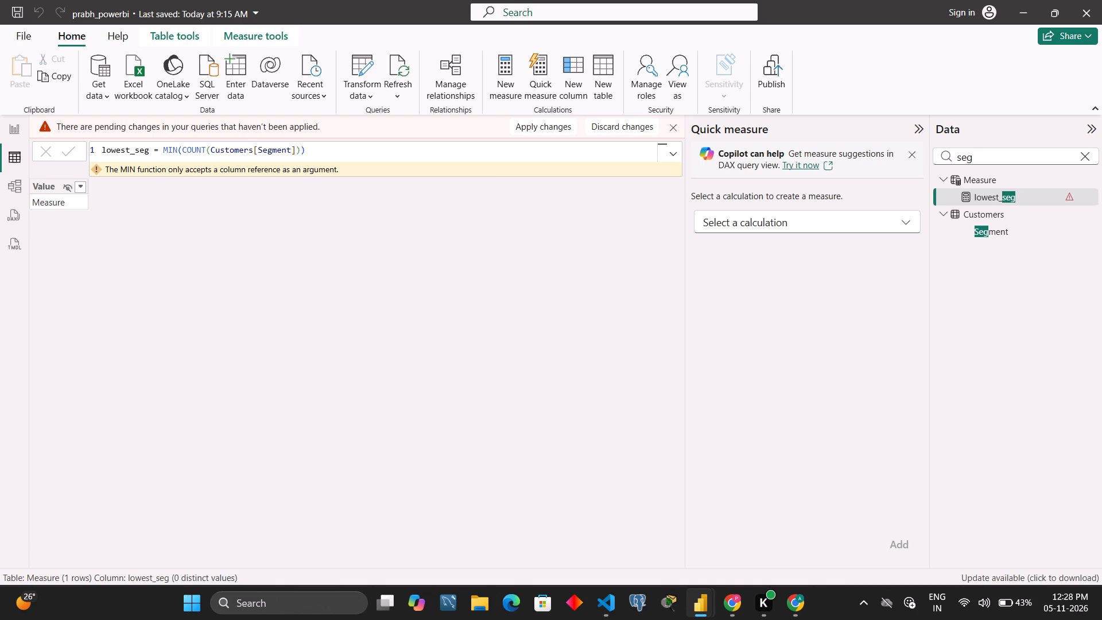
Replace COUNT with MIN inside the lowest_seg formula and remove the outer MIN, leaving (MIN(Customers[Segment])).
{"action": "left_click", "coordinate": [205, 150]}
{"action": "key", "text": "BackSpace"}
{"action": "key", "text": "BackSpace"}
{"action": "key", "text": "BackSpace"}
{"action": "key", "text": "BackSpace"}
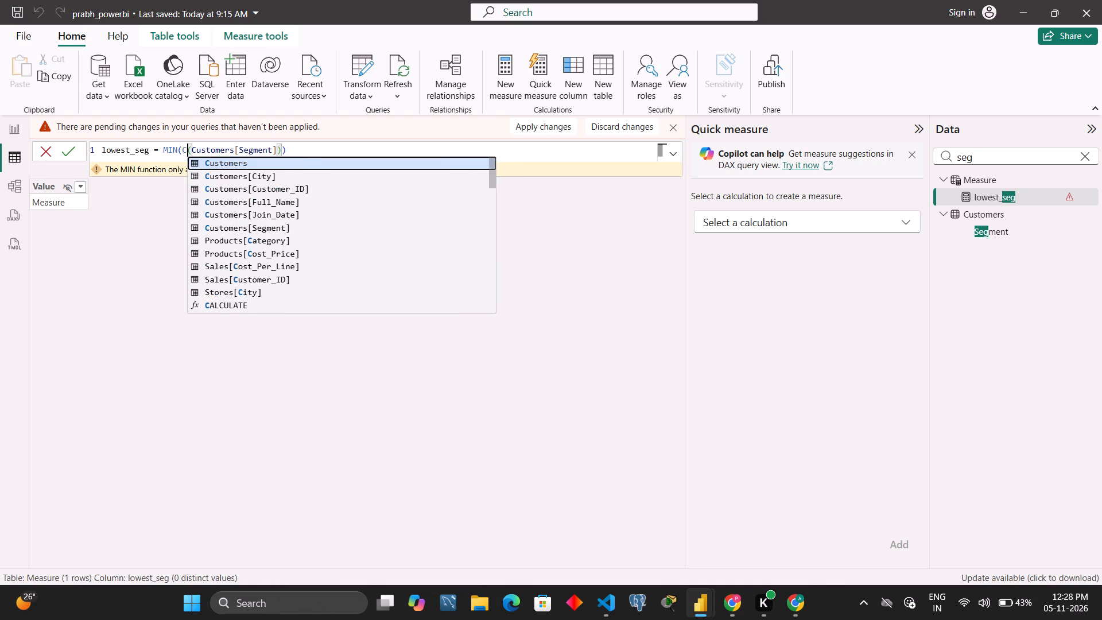
{"action": "key", "text": "BackSpace"}
{"action": "type", "text": "min"}
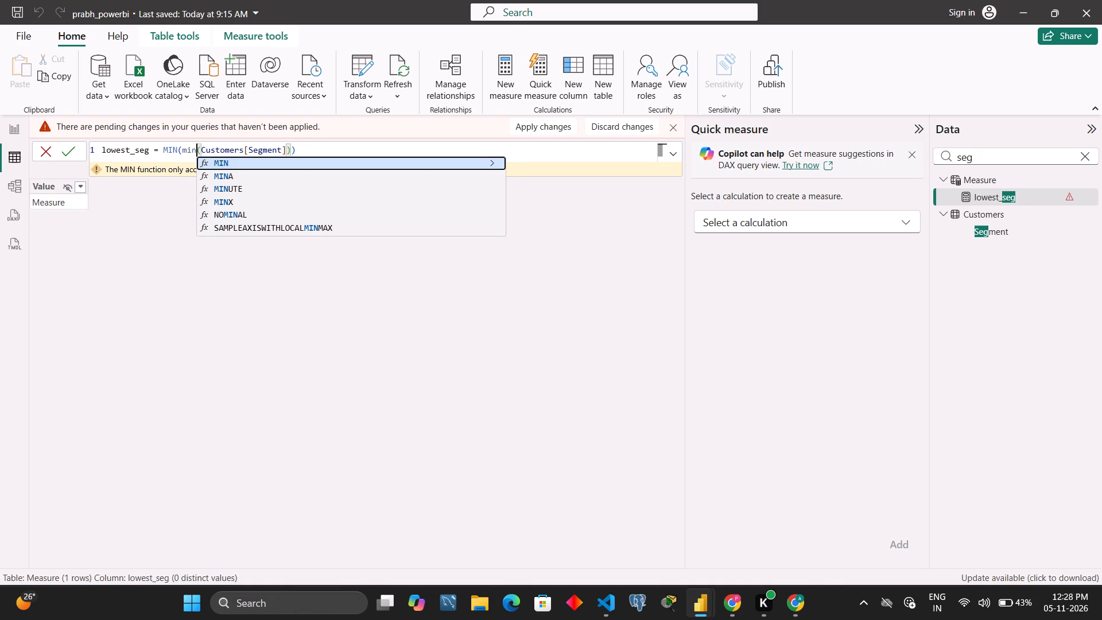
{"action": "key", "text": "BackSpace"}
{"action": "key", "text": "BackSpace"}
{"action": "key", "text": "BackSpace"}
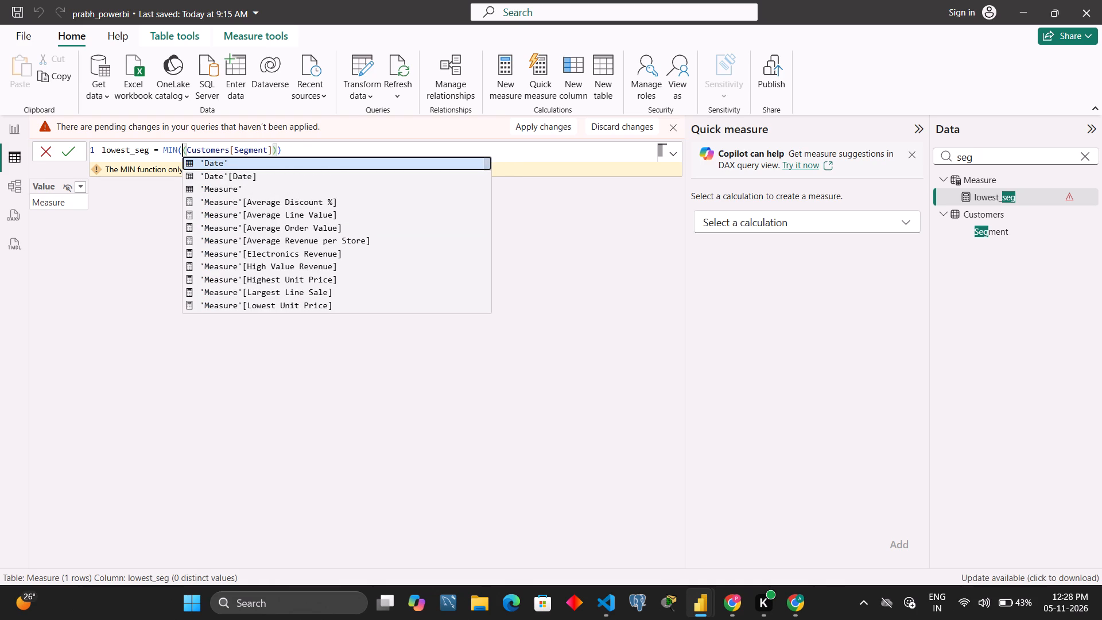
{"action": "type", "text": "MIN"}
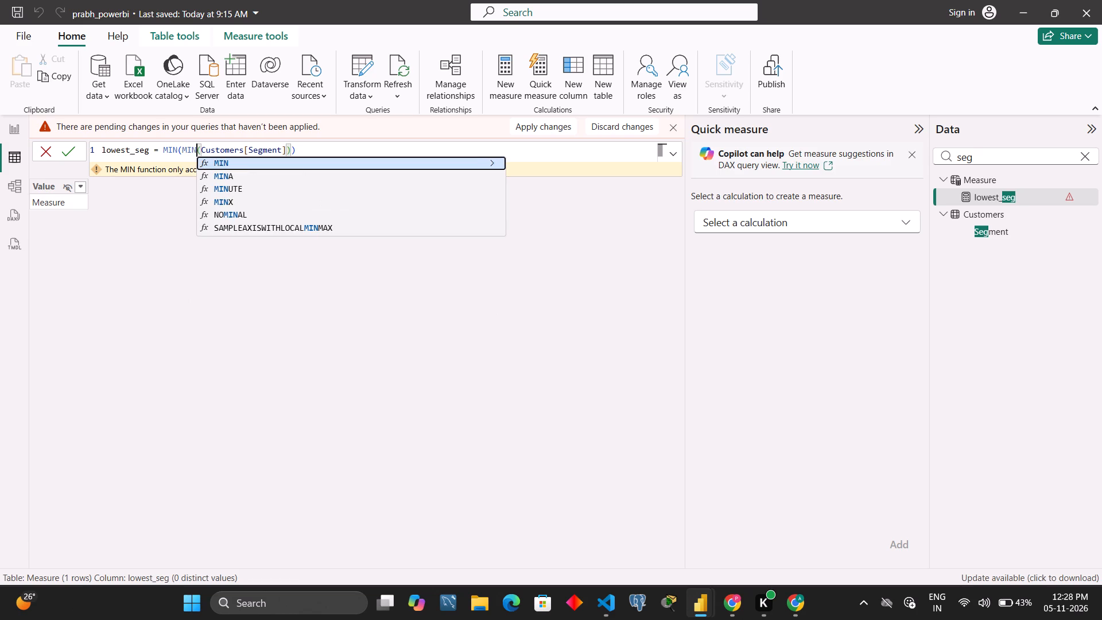
{"action": "key", "text": "Left"}
{"action": "key", "text": "Left"}
{"action": "key", "text": "Left"}
{"action": "key", "text": "Left"}
{"action": "key", "text": "Left"}
{"action": "key", "text": "Down"}
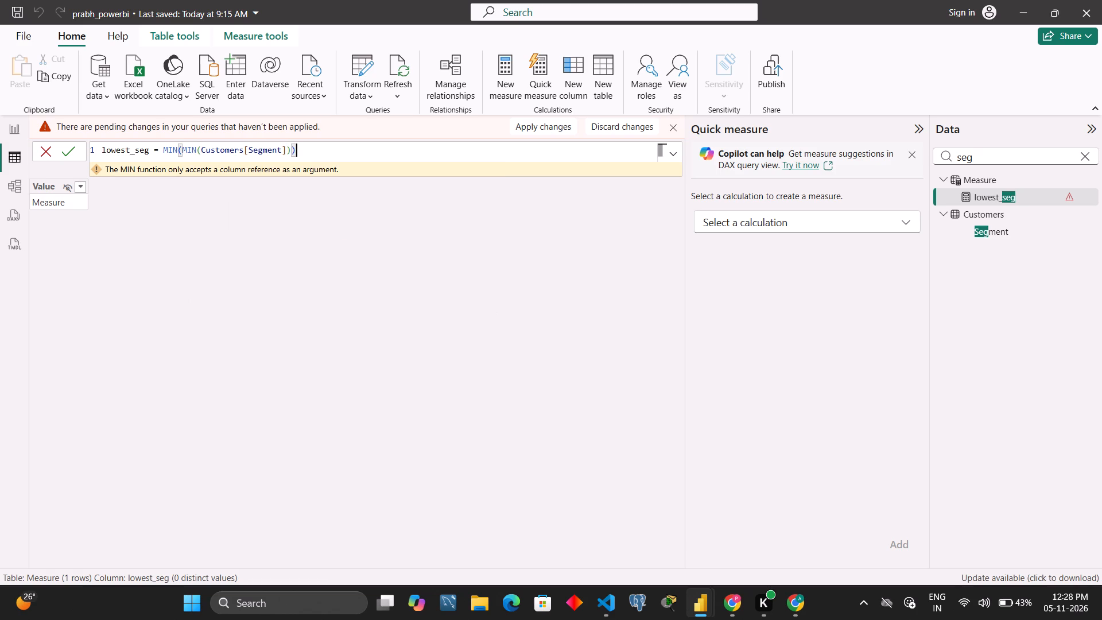
{"action": "left_click", "coordinate": [176, 148]}
{"action": "key", "text": "Right"}
{"action": "key", "text": "BackSpace"}
{"action": "key", "text": "BackSpace"}
{"action": "key", "text": "BackSpace"}
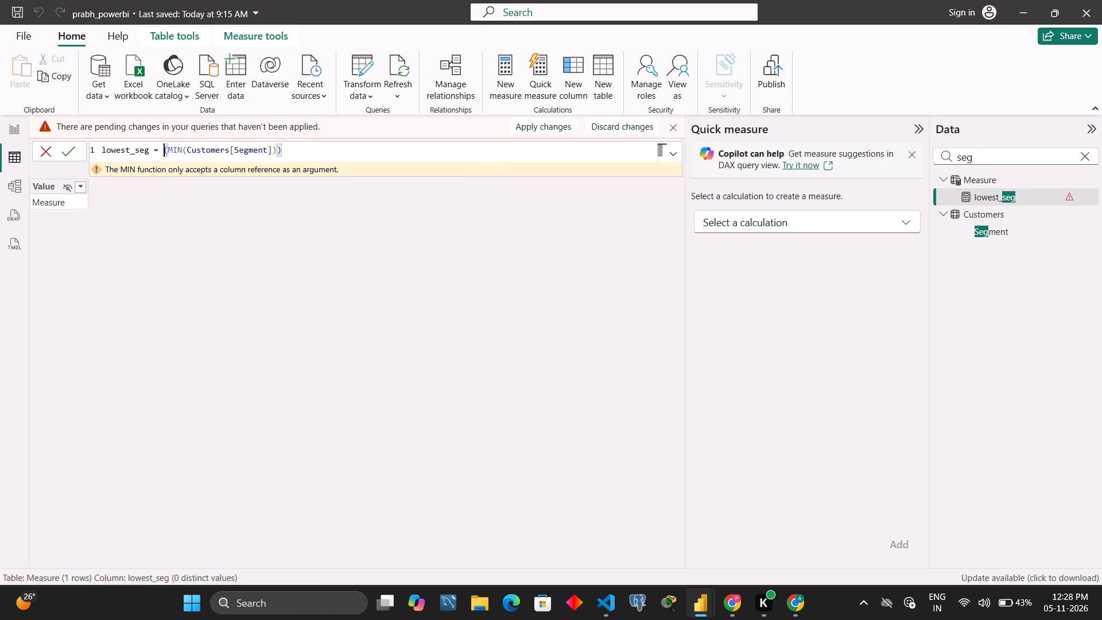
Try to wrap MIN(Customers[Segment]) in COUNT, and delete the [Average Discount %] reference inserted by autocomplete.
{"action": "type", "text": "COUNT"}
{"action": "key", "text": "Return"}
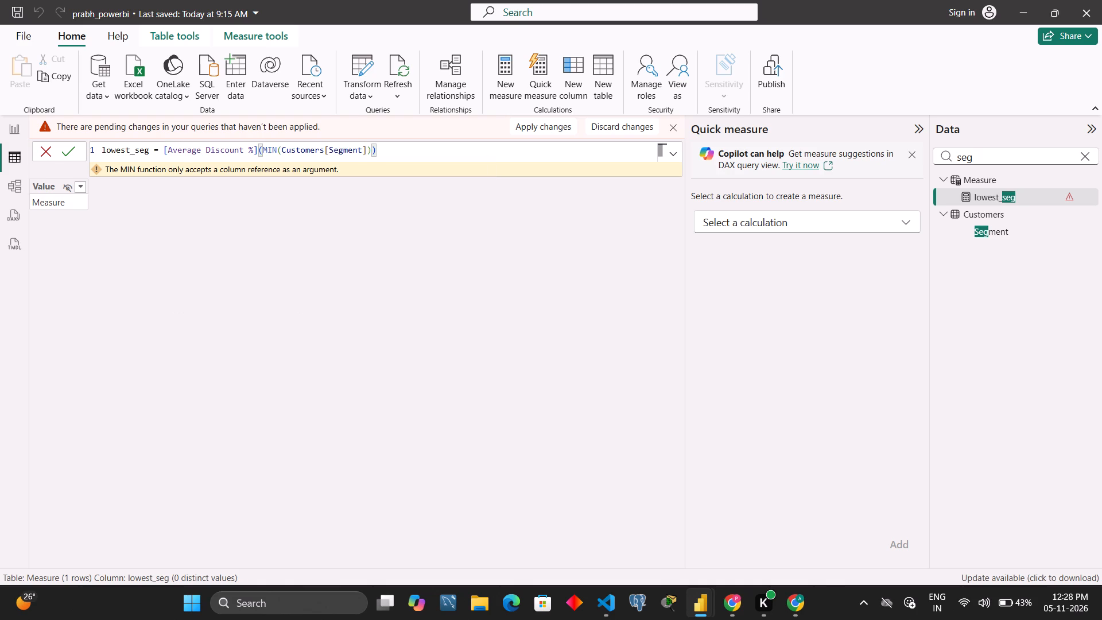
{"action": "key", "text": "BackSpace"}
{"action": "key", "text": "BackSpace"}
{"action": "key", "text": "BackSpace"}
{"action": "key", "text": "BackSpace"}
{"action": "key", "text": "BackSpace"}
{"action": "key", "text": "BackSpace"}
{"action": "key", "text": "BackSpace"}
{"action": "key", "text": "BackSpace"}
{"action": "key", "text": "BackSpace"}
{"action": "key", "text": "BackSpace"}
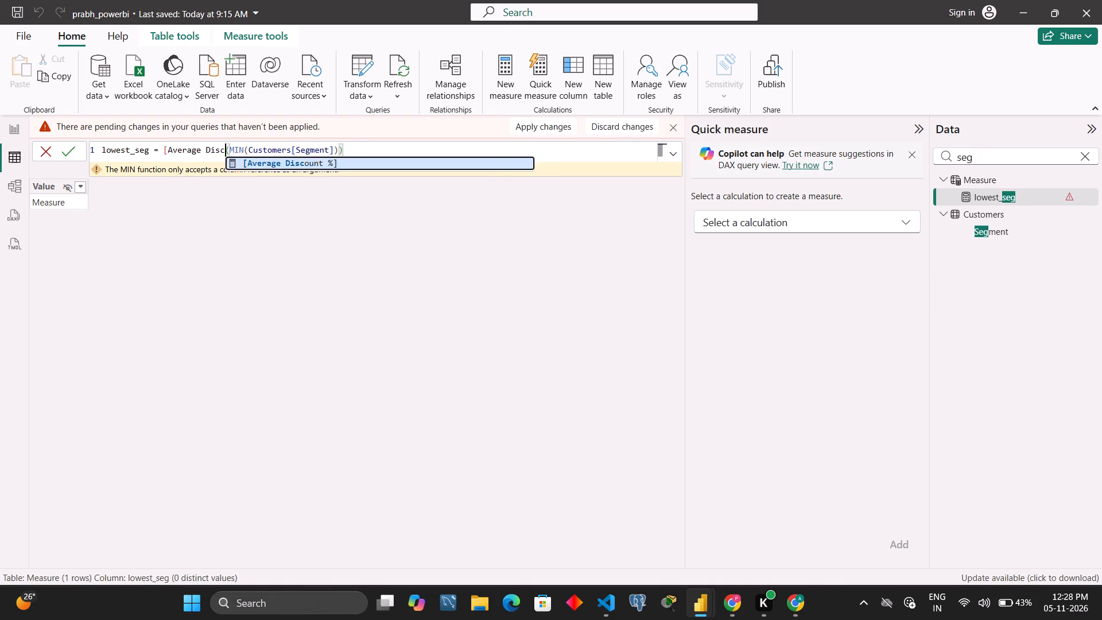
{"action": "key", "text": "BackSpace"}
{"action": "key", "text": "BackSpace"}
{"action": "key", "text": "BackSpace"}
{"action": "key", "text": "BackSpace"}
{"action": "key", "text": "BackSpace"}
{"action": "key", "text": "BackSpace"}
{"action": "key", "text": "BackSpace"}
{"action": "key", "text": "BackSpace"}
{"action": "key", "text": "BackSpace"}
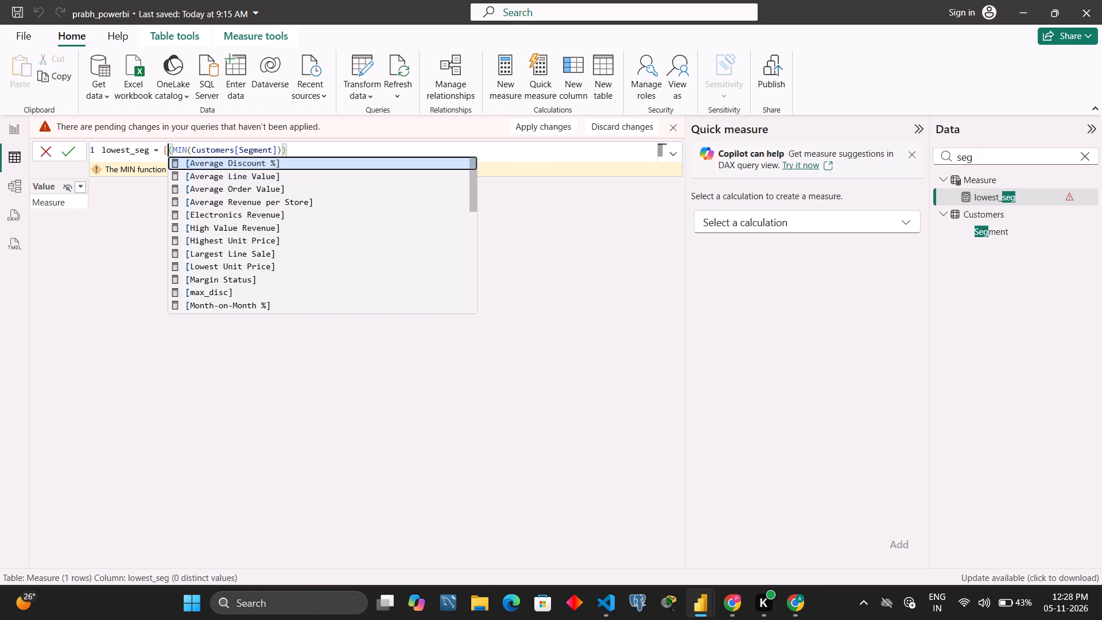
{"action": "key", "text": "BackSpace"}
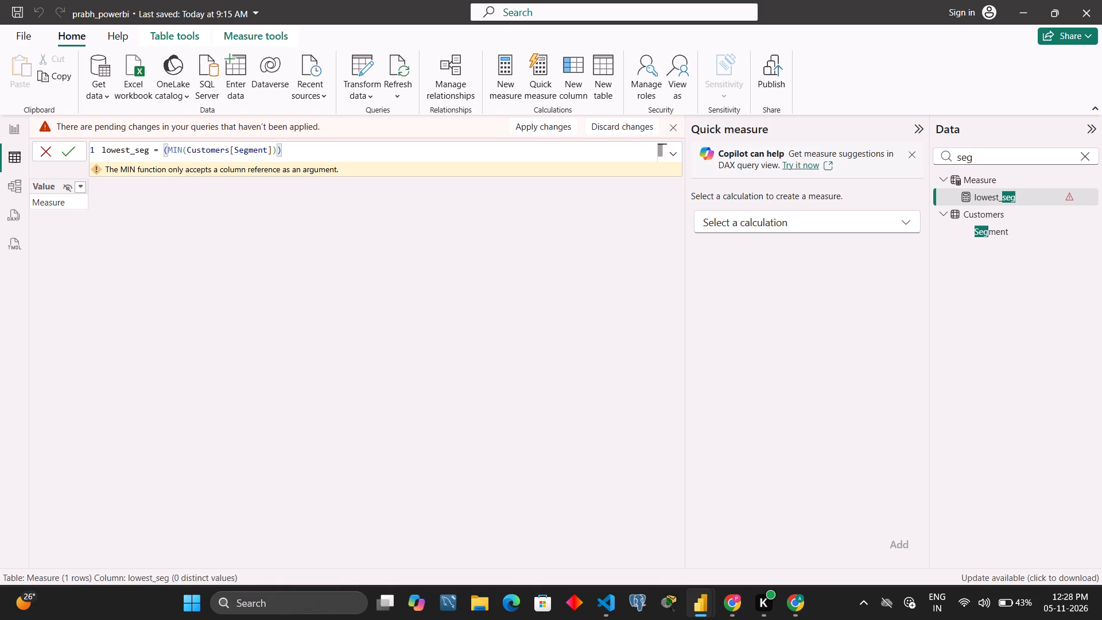
{"action": "left_click", "coordinate": [730, 603]}
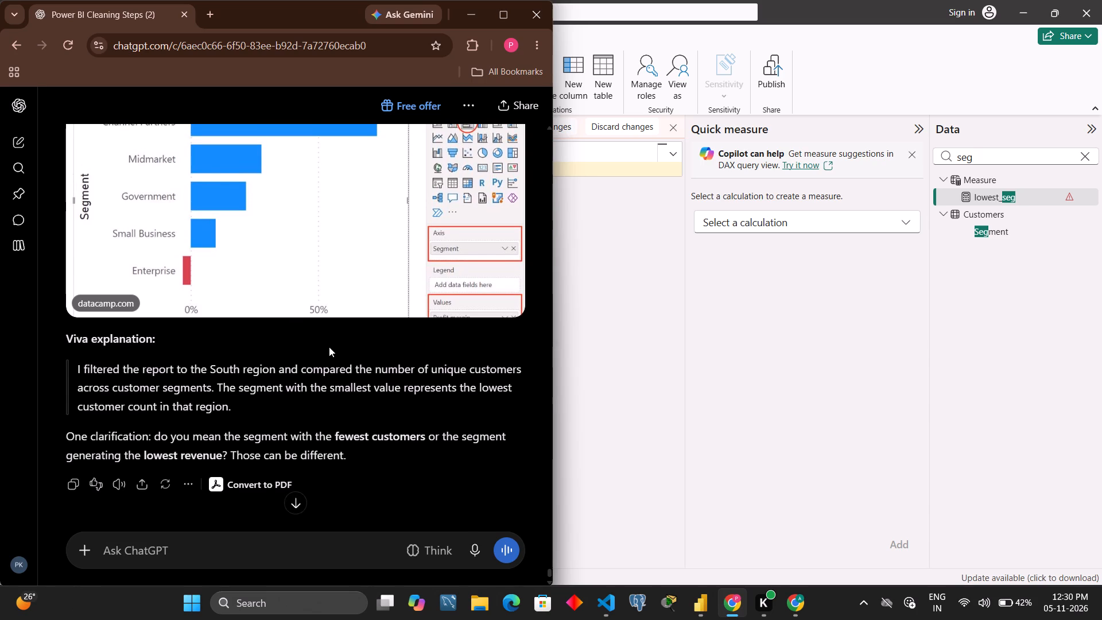
{"action": "scroll", "coordinate": [329, 347], "scroll_direction": "up", "scroll_amount": 3}
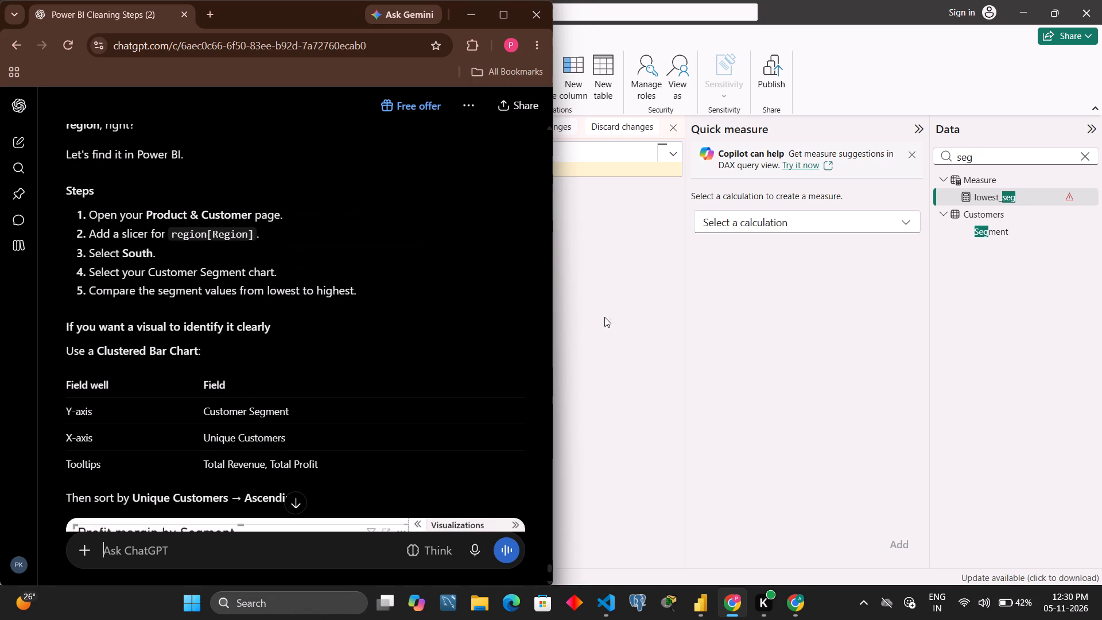
Switch back to Power BI and add an empty slicer to the Product & Customers page in Report view.
{"action": "left_click", "coordinate": [667, 317]}
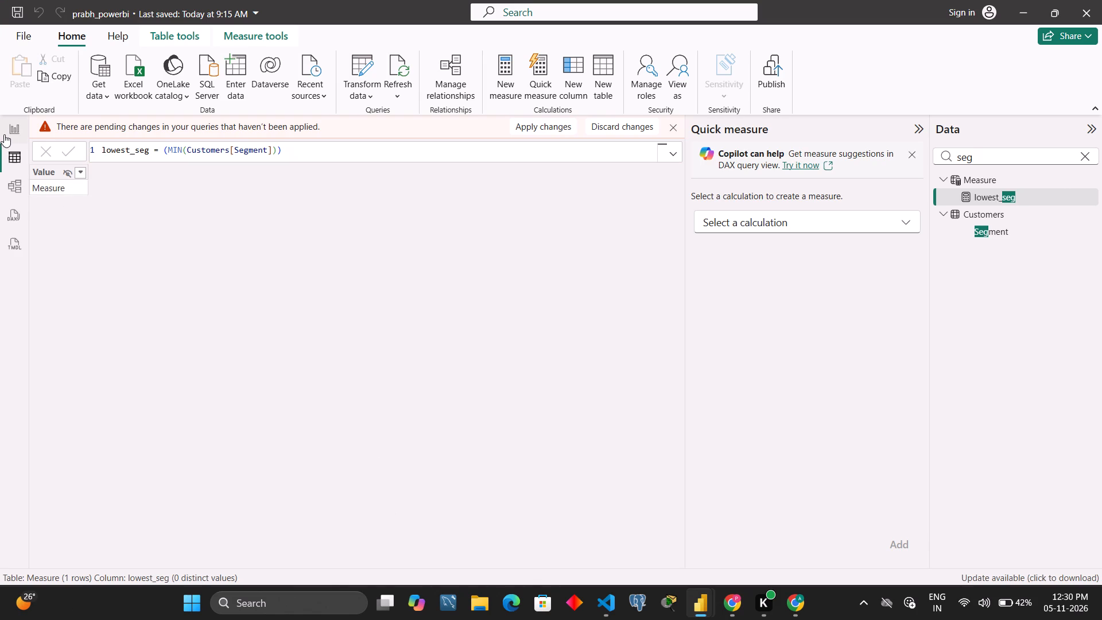
{"action": "left_click", "coordinate": [11, 129]}
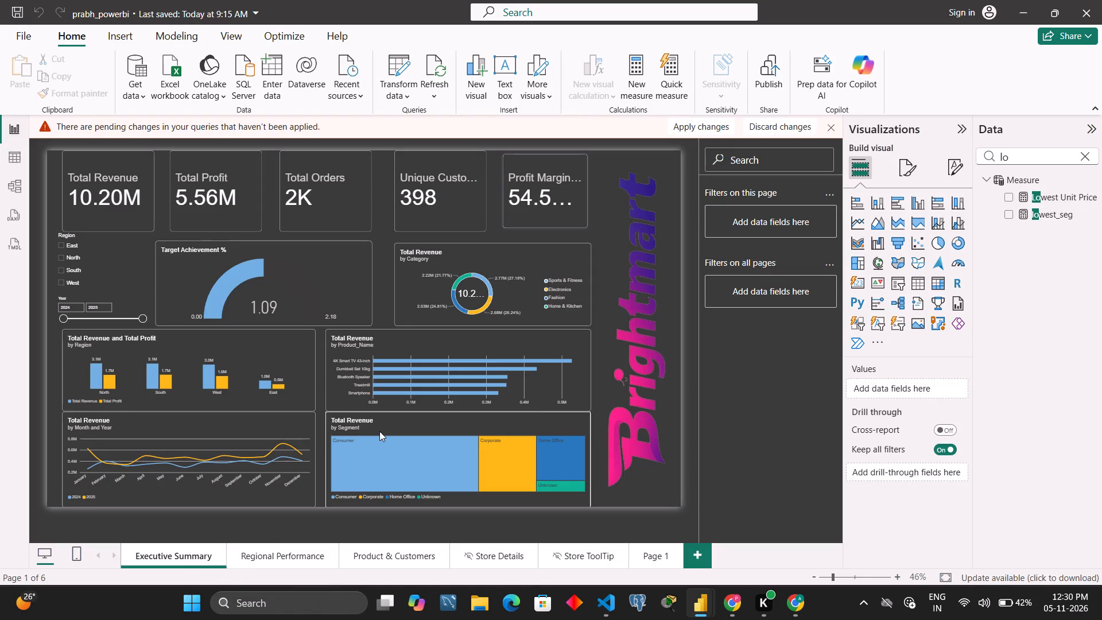
{"action": "left_click", "coordinate": [408, 565]}
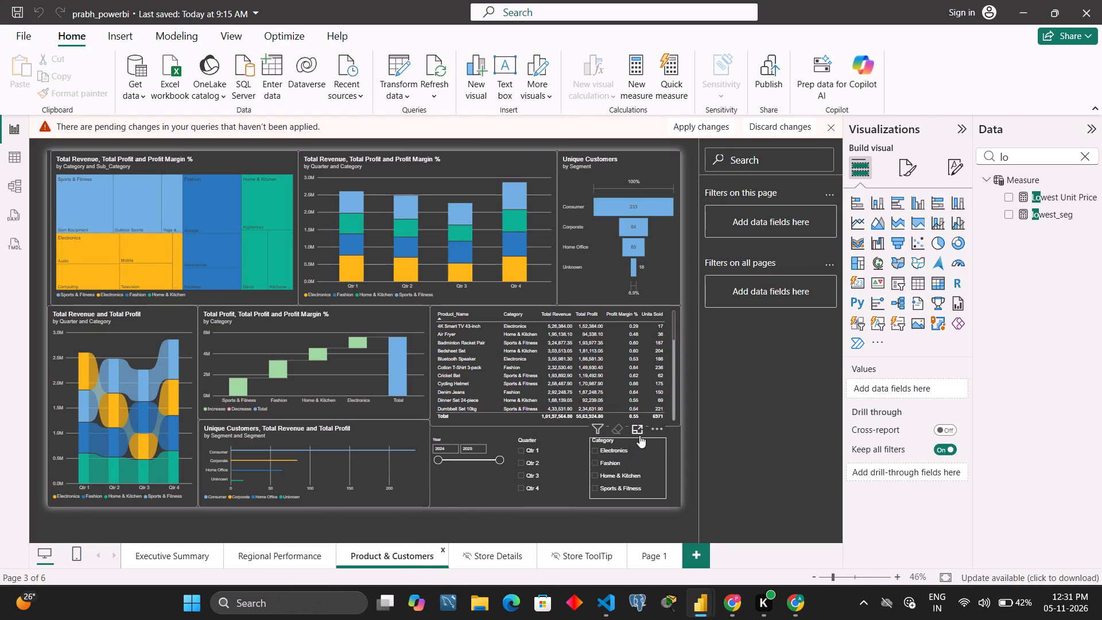
{"action": "left_click", "coordinate": [268, 559]}
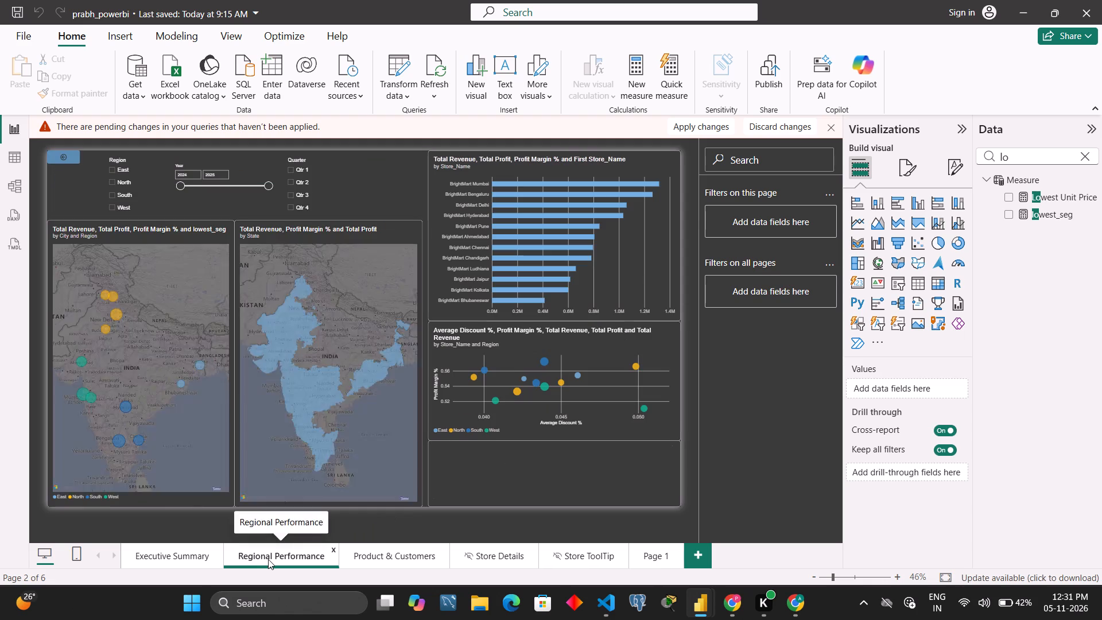
{"action": "left_click", "coordinate": [392, 564]}
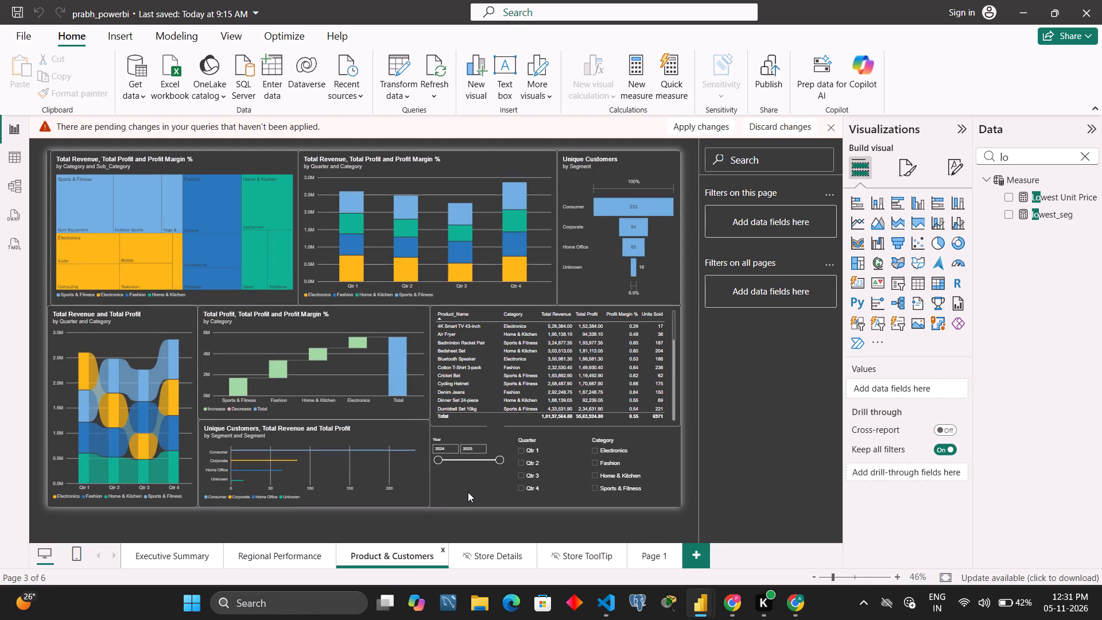
{"action": "left_click", "coordinate": [468, 492]}
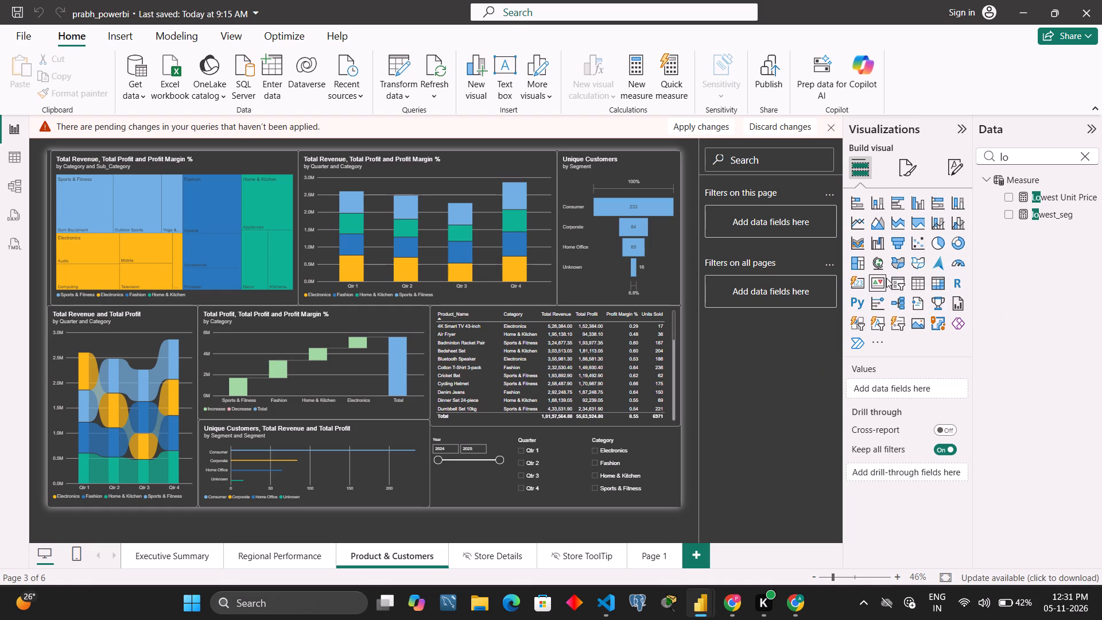
{"action": "left_click", "coordinate": [895, 278]}
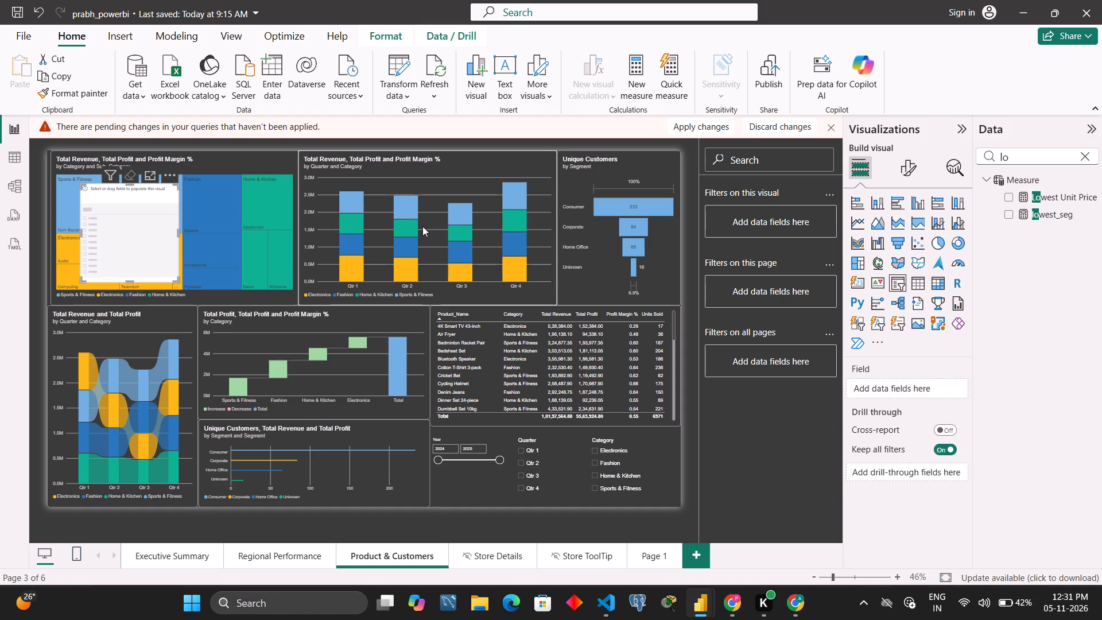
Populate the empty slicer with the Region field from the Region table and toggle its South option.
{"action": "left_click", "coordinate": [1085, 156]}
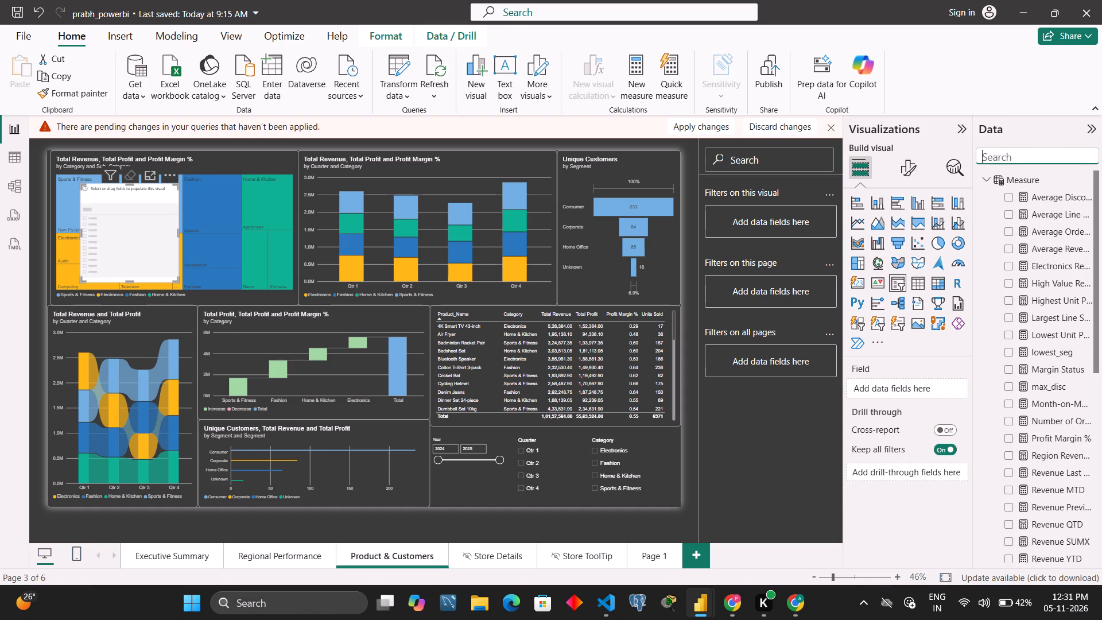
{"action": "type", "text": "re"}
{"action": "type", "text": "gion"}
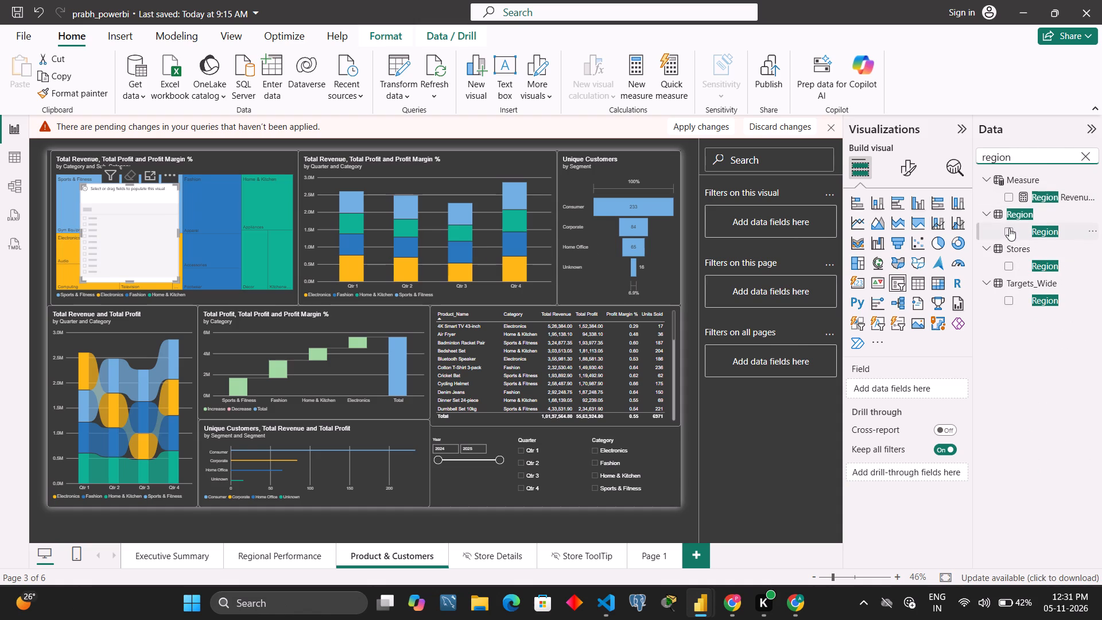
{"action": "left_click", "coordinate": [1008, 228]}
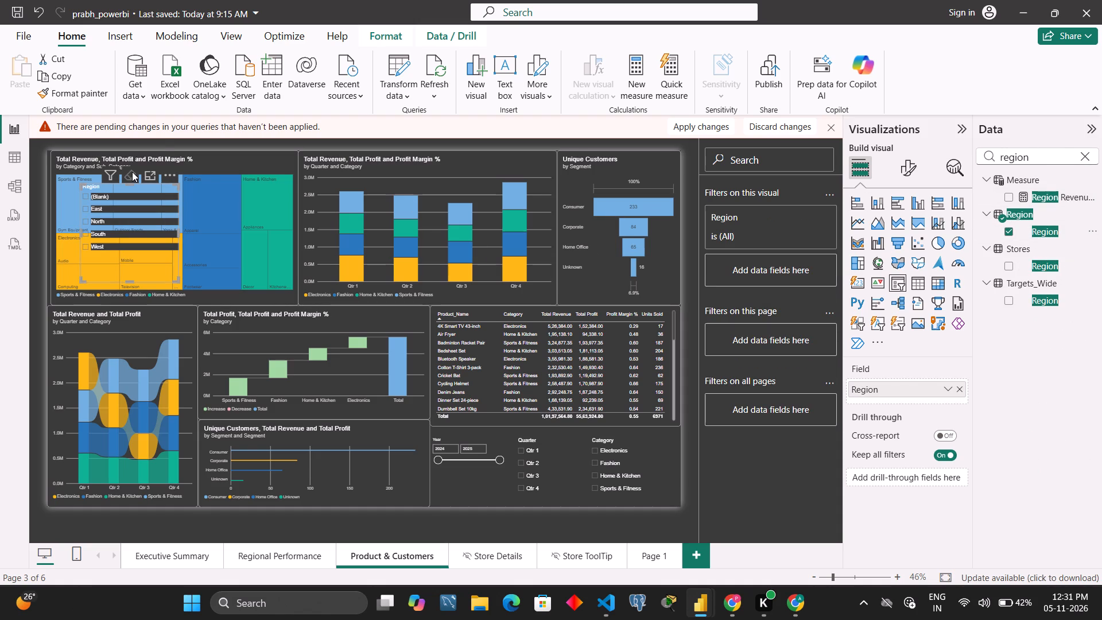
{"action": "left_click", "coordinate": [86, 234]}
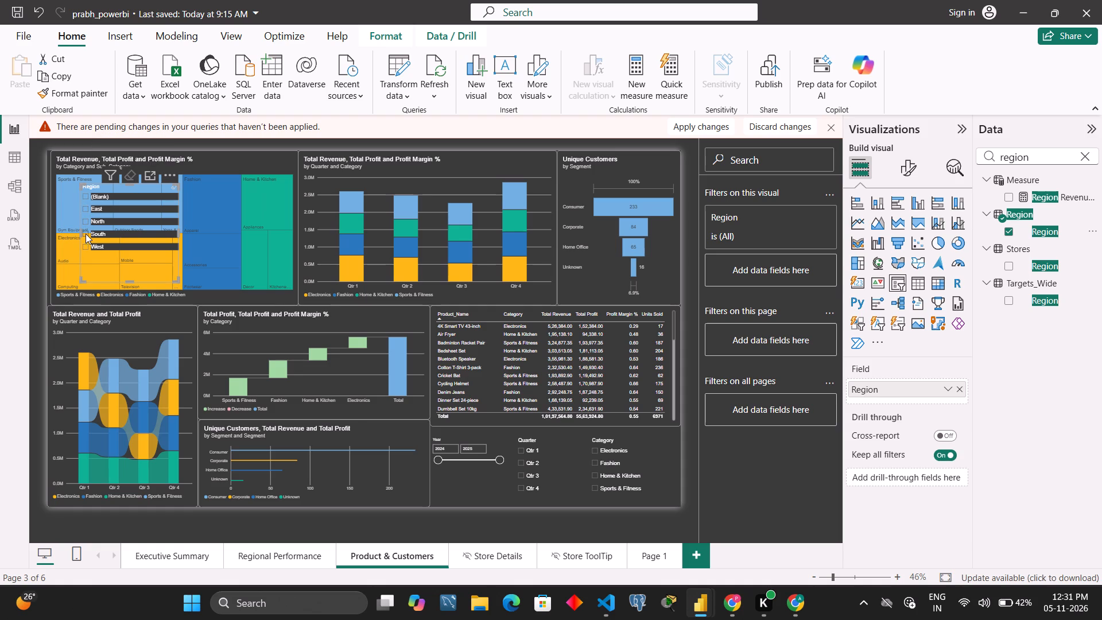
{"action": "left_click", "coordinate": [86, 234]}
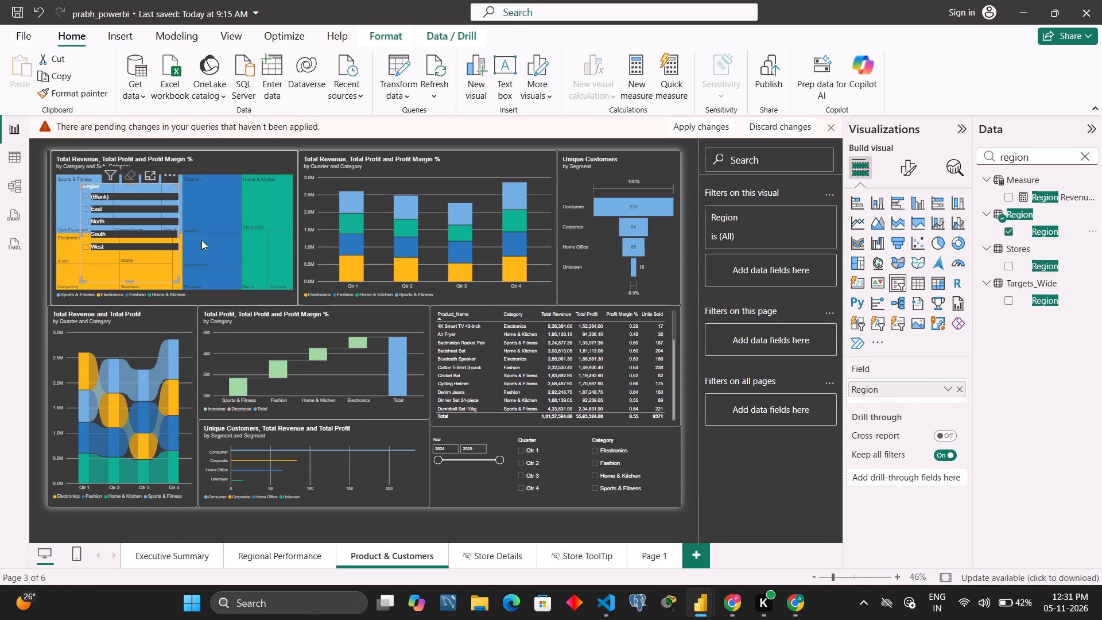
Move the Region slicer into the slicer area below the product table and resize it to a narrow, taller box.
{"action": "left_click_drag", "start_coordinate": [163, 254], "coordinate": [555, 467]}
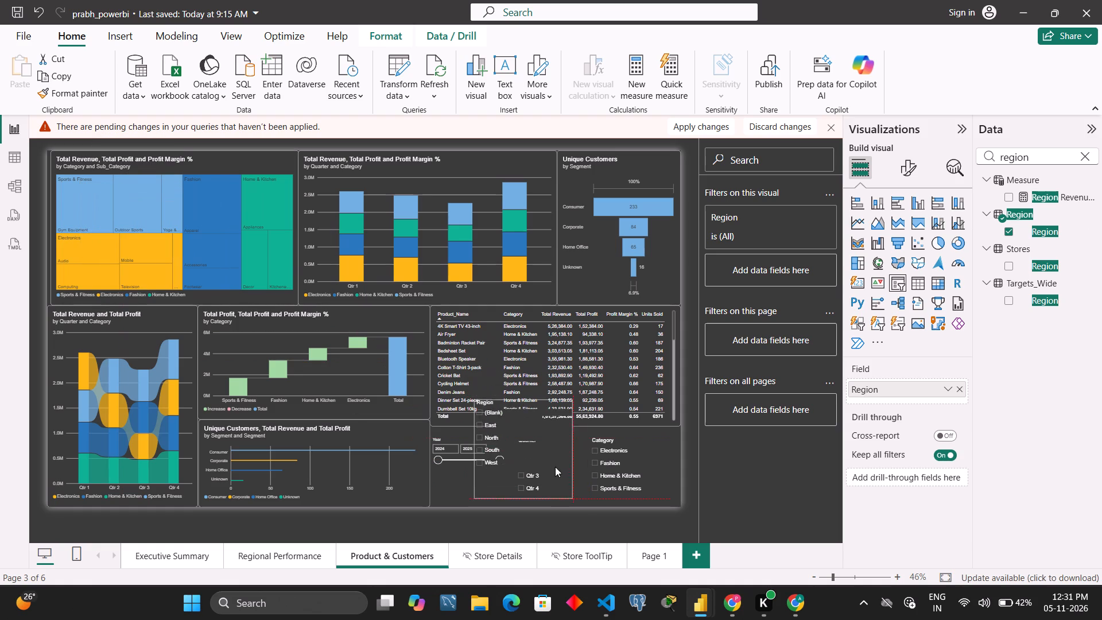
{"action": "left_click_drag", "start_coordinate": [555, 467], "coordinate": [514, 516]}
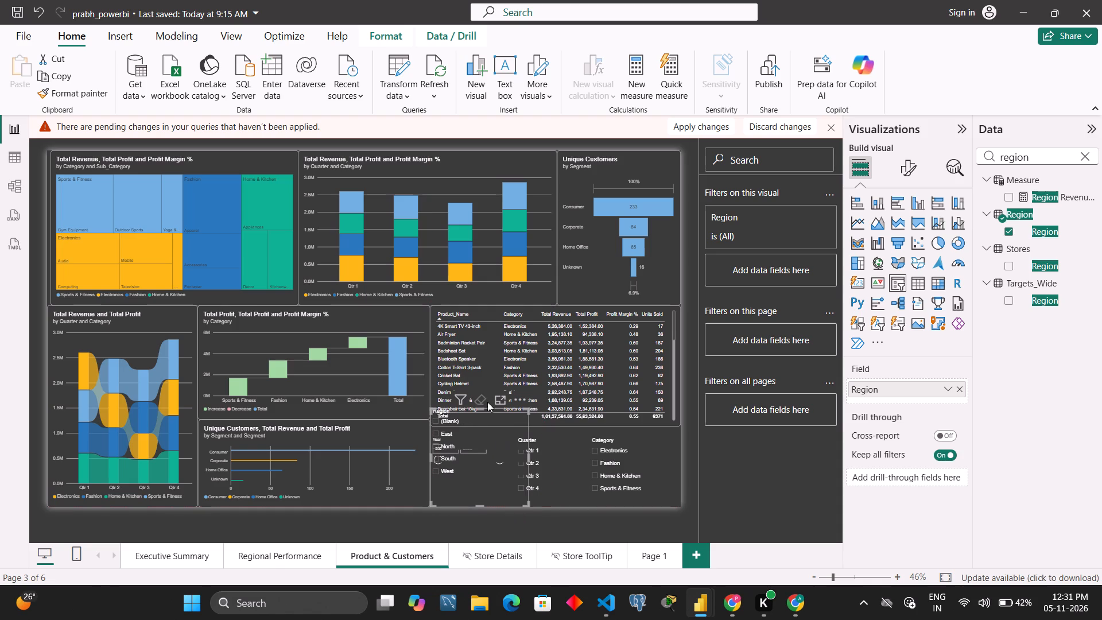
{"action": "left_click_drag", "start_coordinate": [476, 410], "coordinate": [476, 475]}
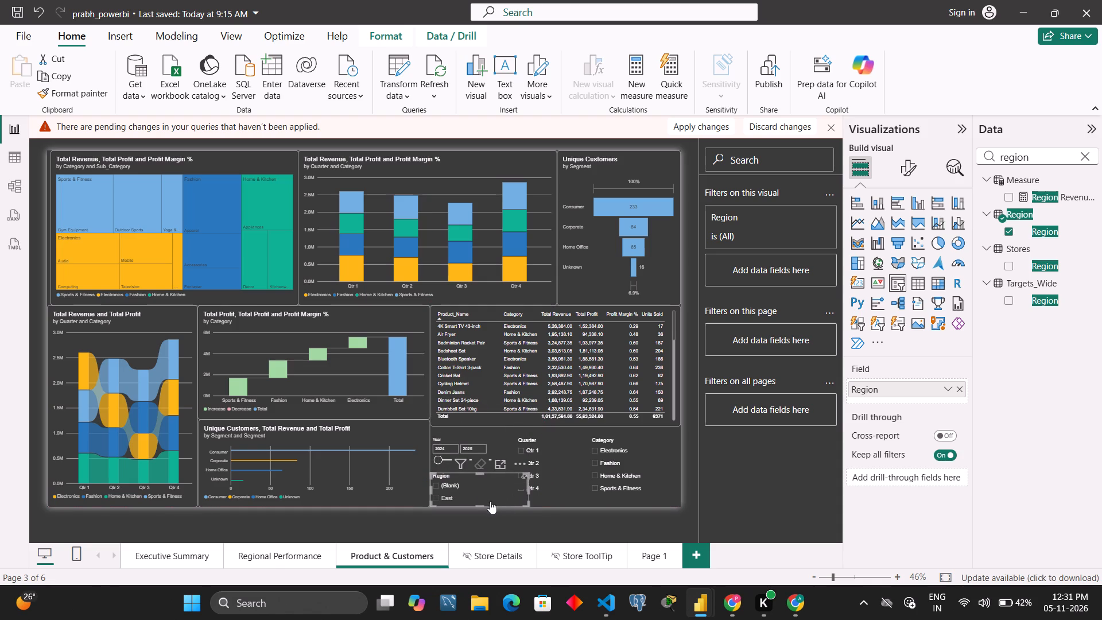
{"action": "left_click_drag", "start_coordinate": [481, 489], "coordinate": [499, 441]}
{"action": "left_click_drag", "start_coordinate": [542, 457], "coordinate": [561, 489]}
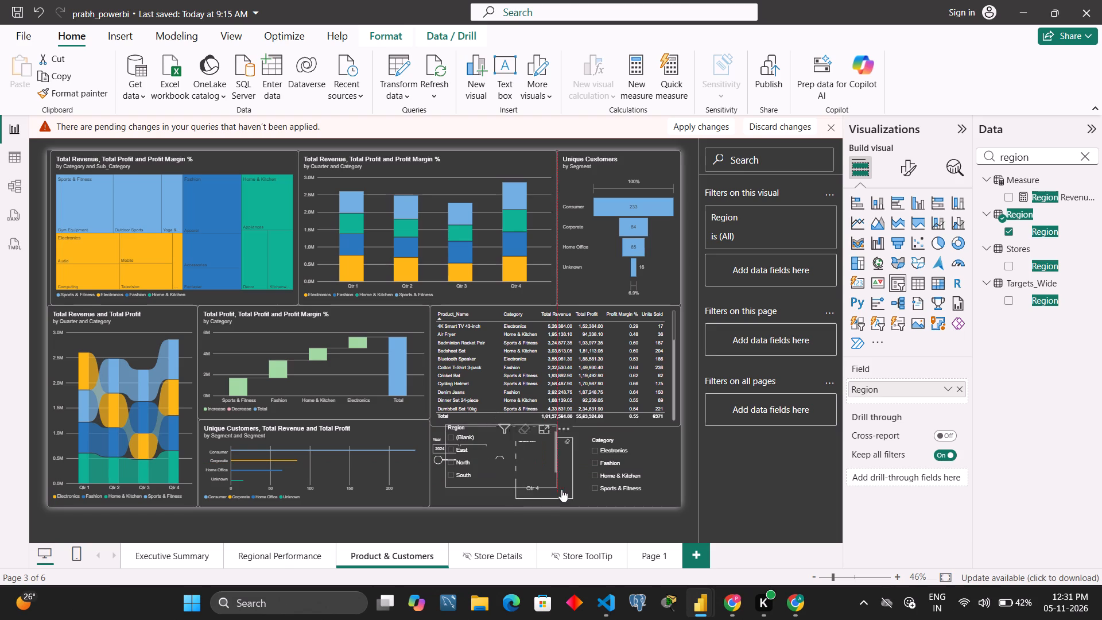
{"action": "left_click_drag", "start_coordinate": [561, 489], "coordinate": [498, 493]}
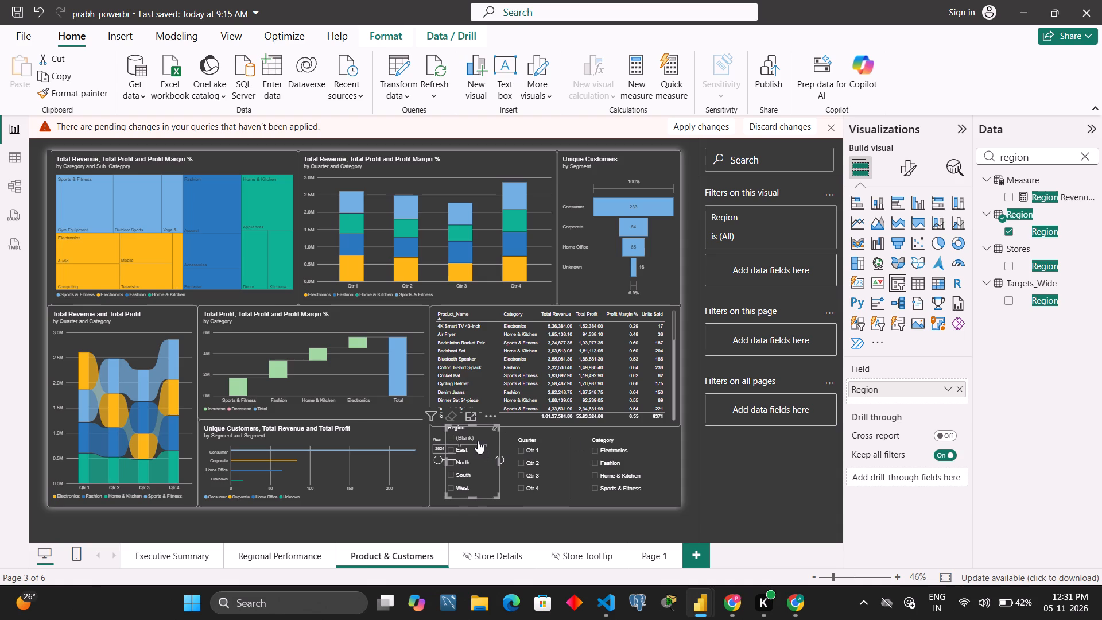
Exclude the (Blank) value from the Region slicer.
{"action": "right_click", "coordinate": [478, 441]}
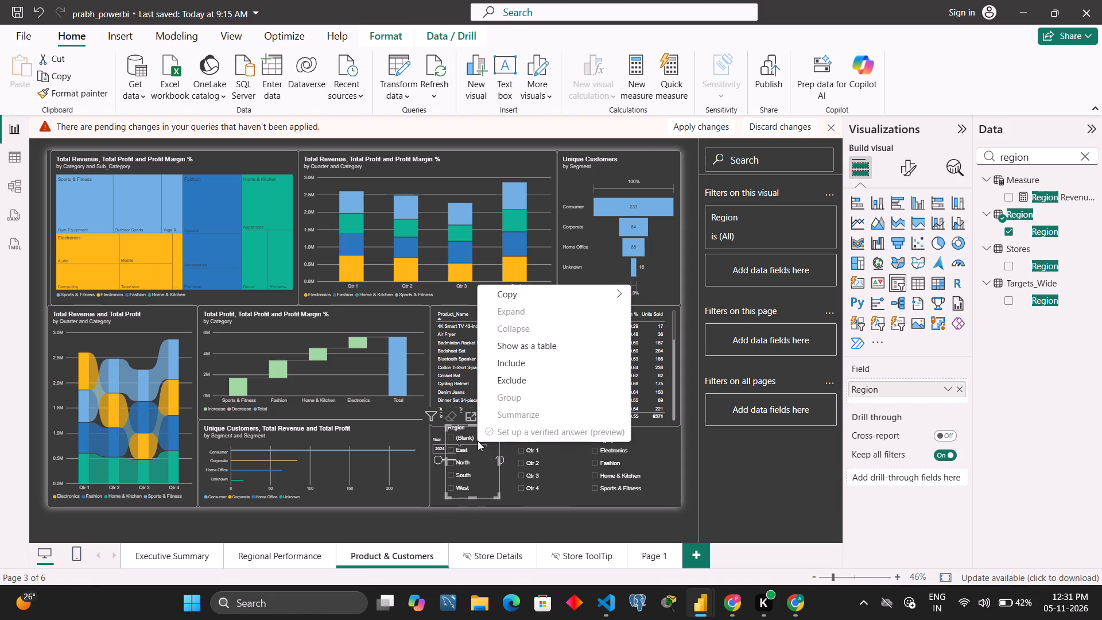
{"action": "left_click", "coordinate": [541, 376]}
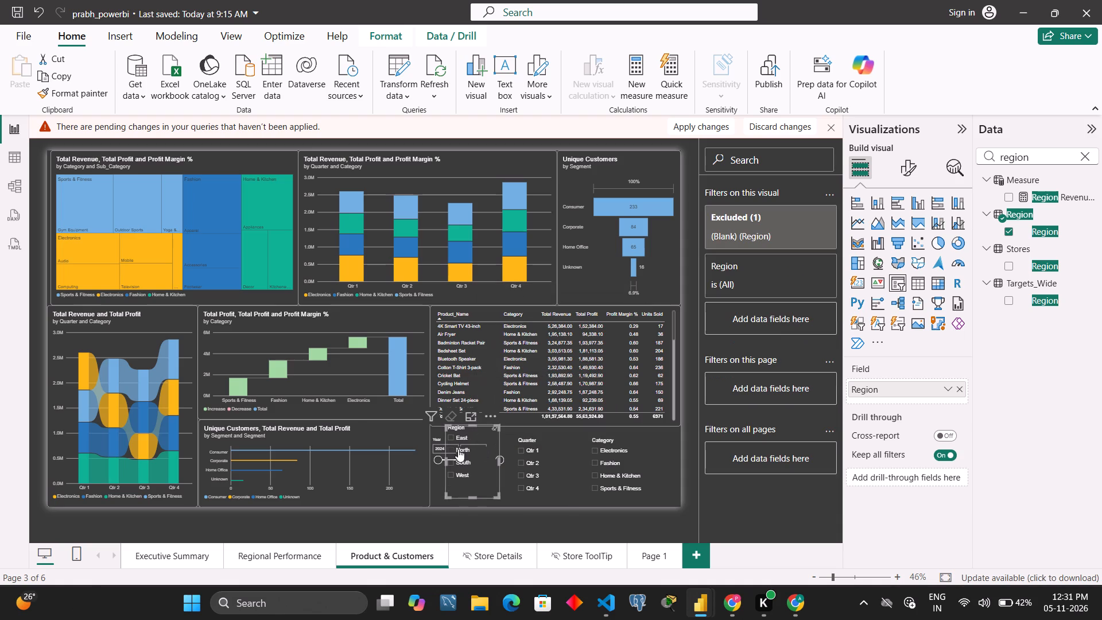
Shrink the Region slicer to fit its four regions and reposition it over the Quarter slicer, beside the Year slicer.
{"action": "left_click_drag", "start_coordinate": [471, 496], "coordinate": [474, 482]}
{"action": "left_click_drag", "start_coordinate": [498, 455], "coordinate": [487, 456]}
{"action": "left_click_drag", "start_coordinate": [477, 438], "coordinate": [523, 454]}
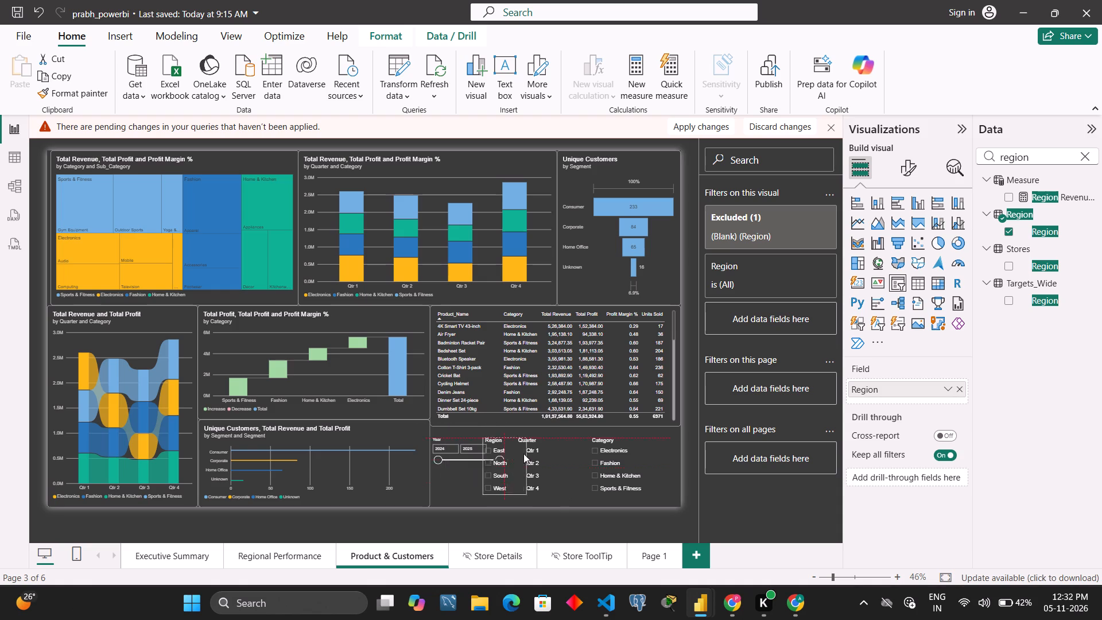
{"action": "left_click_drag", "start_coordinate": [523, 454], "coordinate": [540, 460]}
Move the Year slicer up to just below the product table.
{"action": "left_click", "coordinate": [461, 467]}
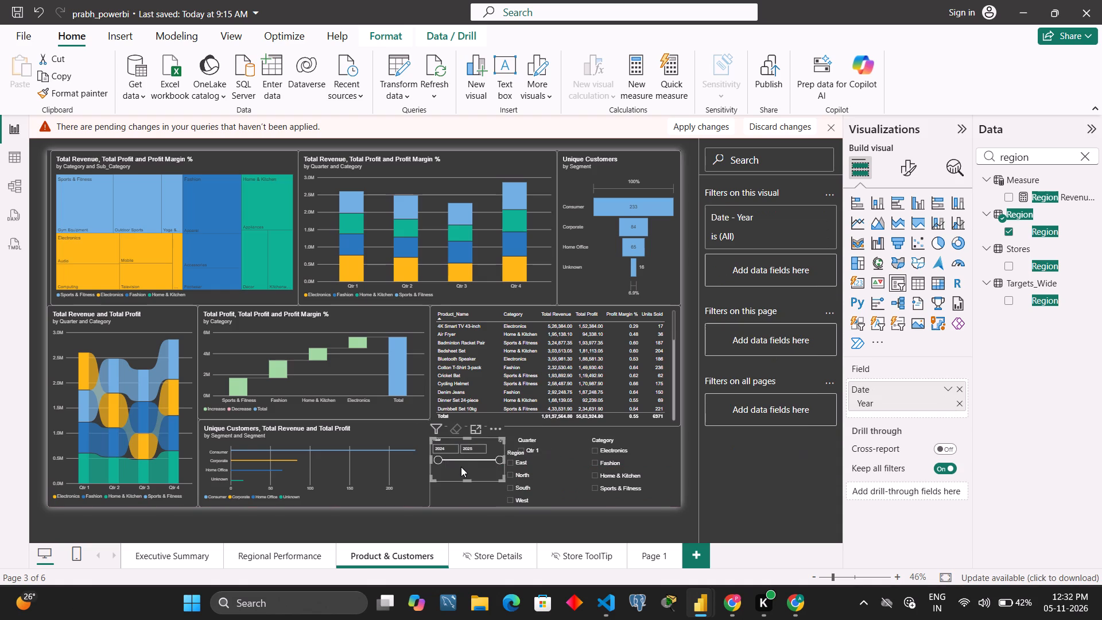
{"action": "left_click_drag", "start_coordinate": [461, 467], "coordinate": [461, 457]}
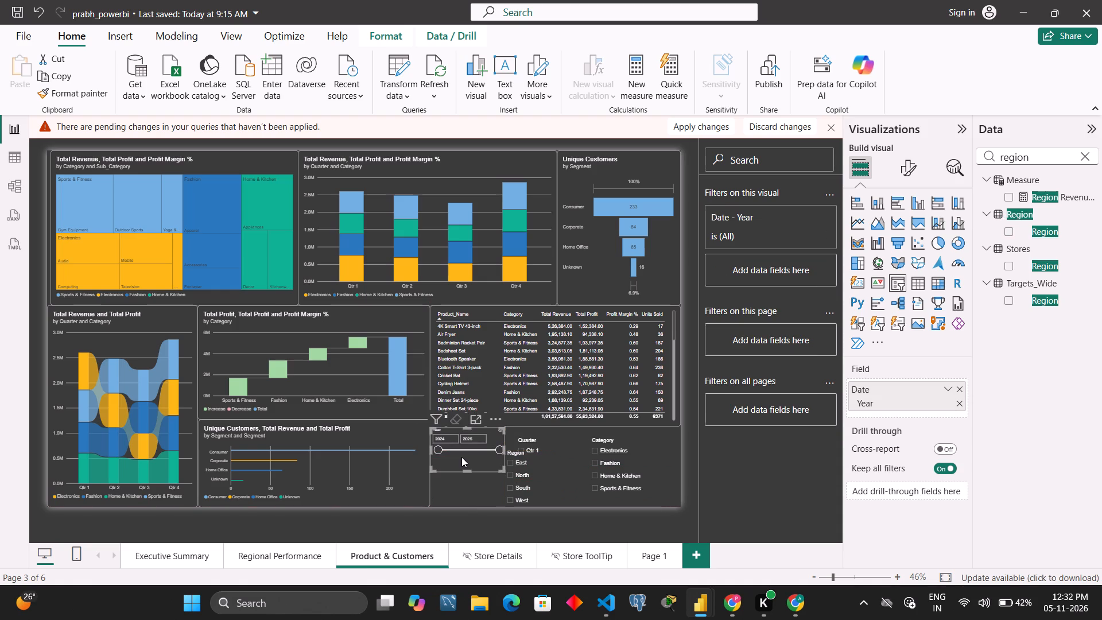
{"action": "left_click", "coordinate": [465, 526]}
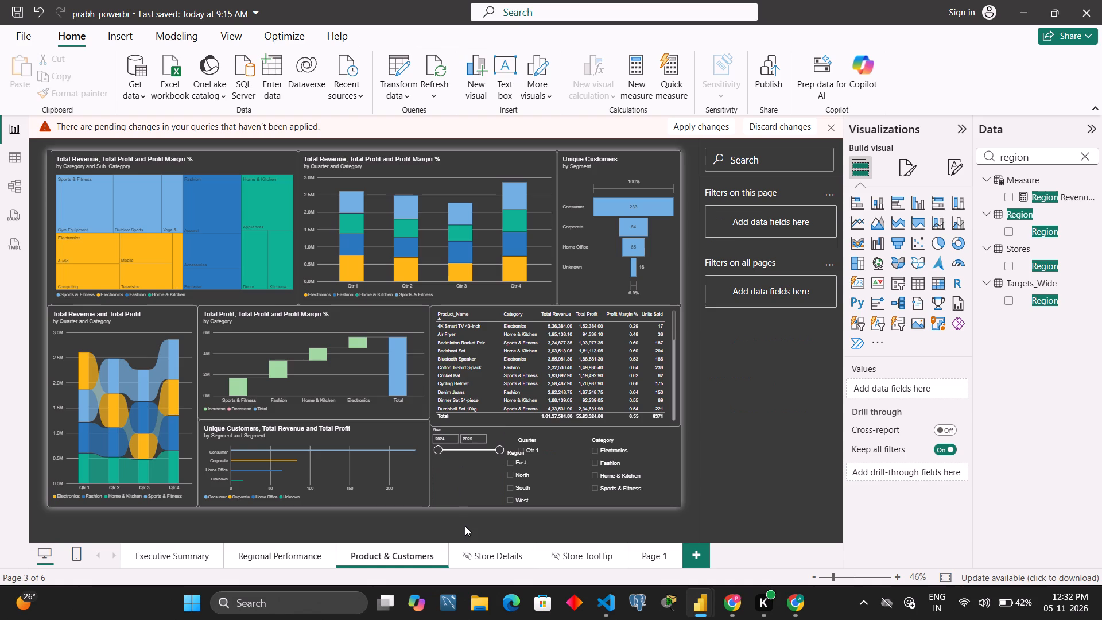
Add a second slicer to the page using the Region field from the Region table.
{"action": "left_click", "coordinate": [900, 278]}
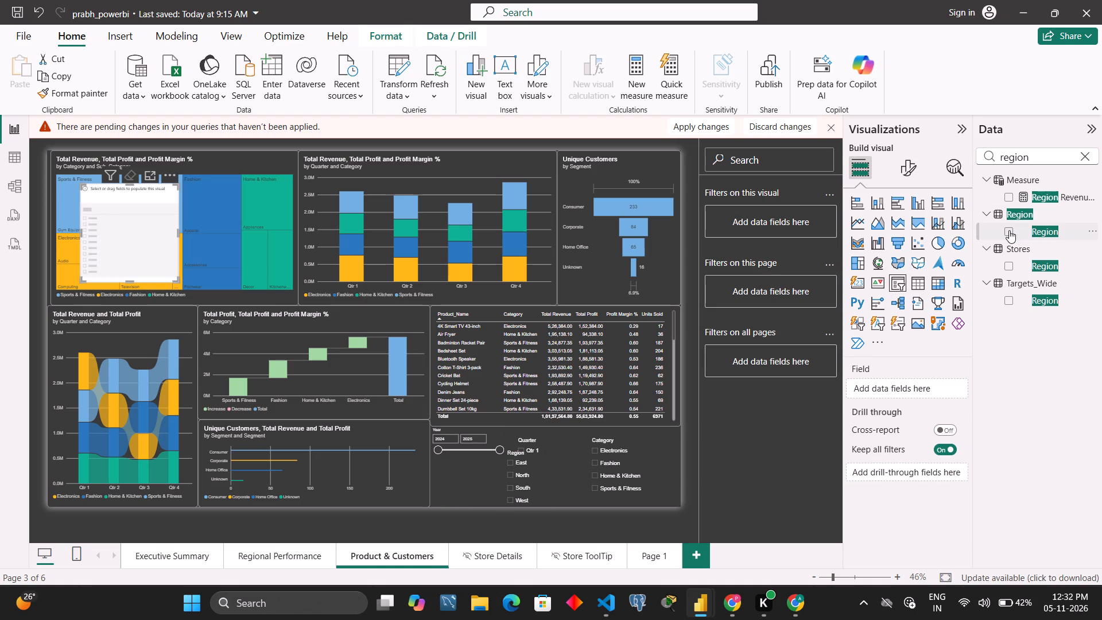
{"action": "left_click", "coordinate": [1009, 230]}
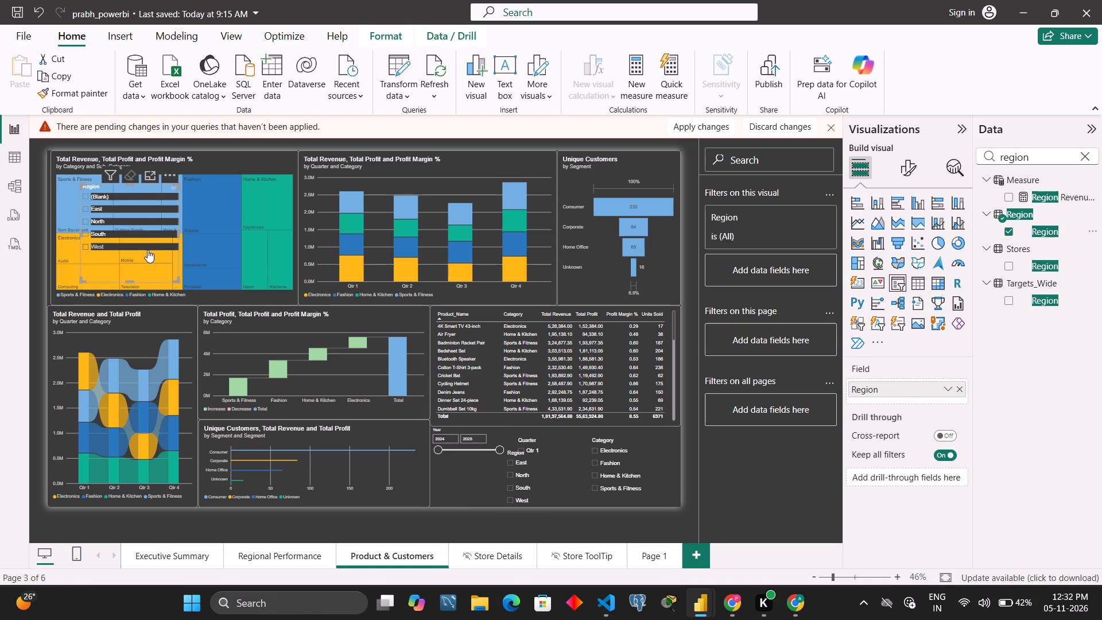
Move the new Region slicer over the Year slicer below the product table and make it shorter and narrower.
{"action": "left_click_drag", "start_coordinate": [146, 260], "coordinate": [494, 498]}
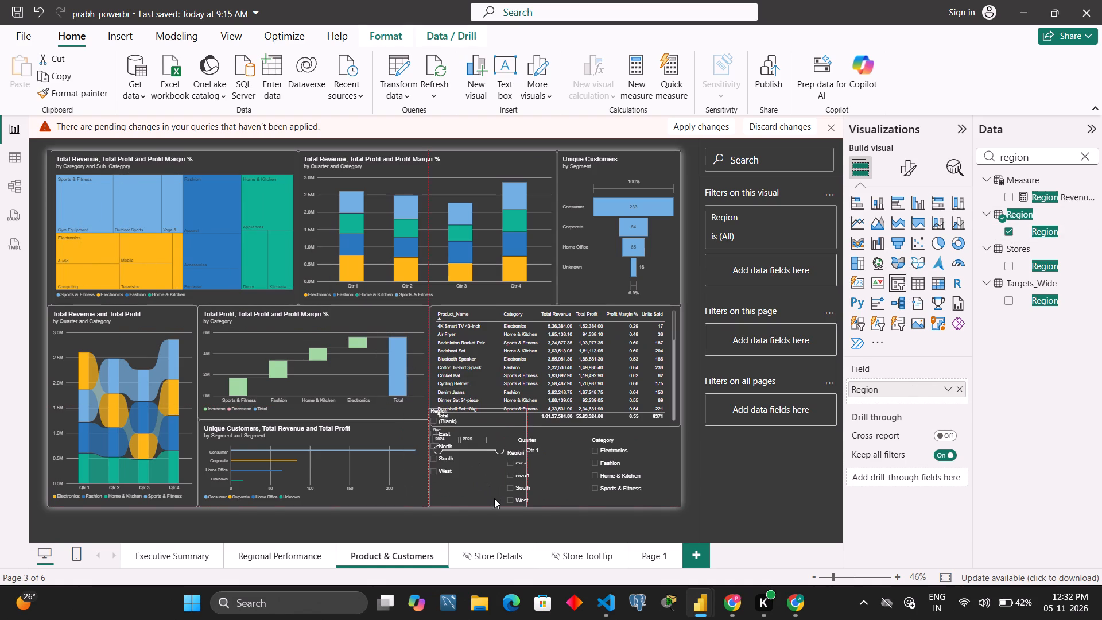
{"action": "left_click_drag", "start_coordinate": [494, 498], "coordinate": [491, 497]}
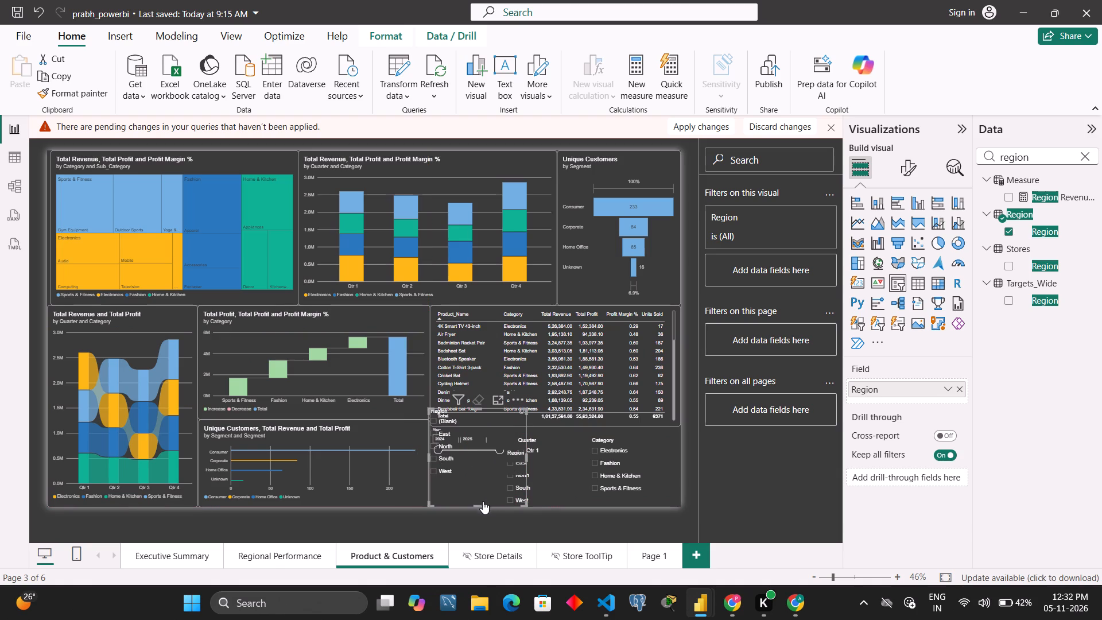
{"action": "left_click_drag", "start_coordinate": [482, 502], "coordinate": [480, 482]}
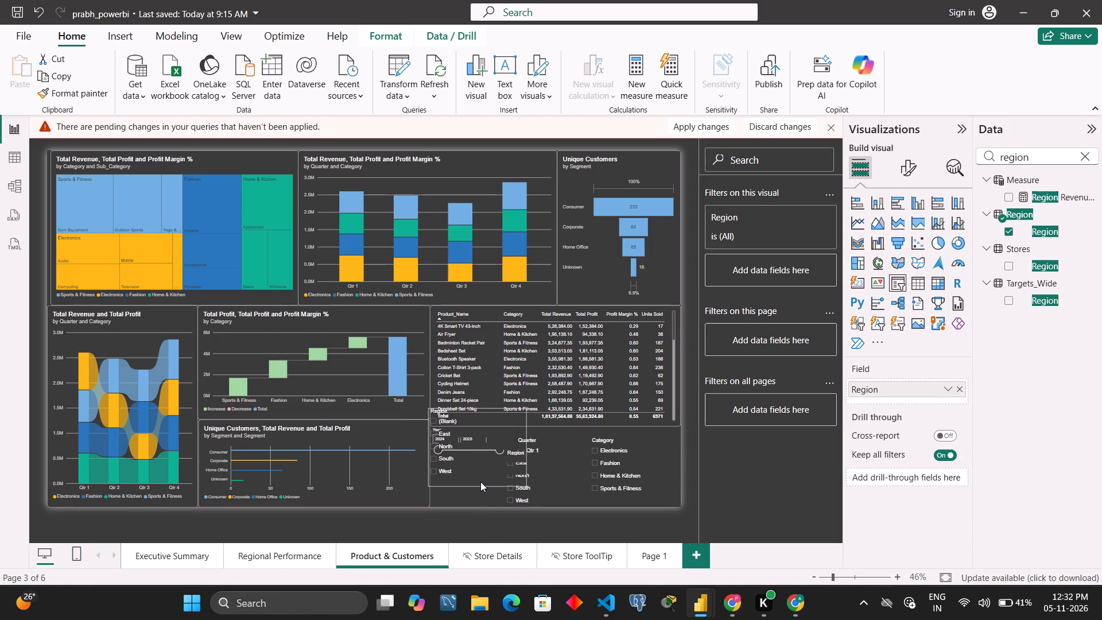
{"action": "left_click_drag", "start_coordinate": [480, 482], "coordinate": [479, 478]}
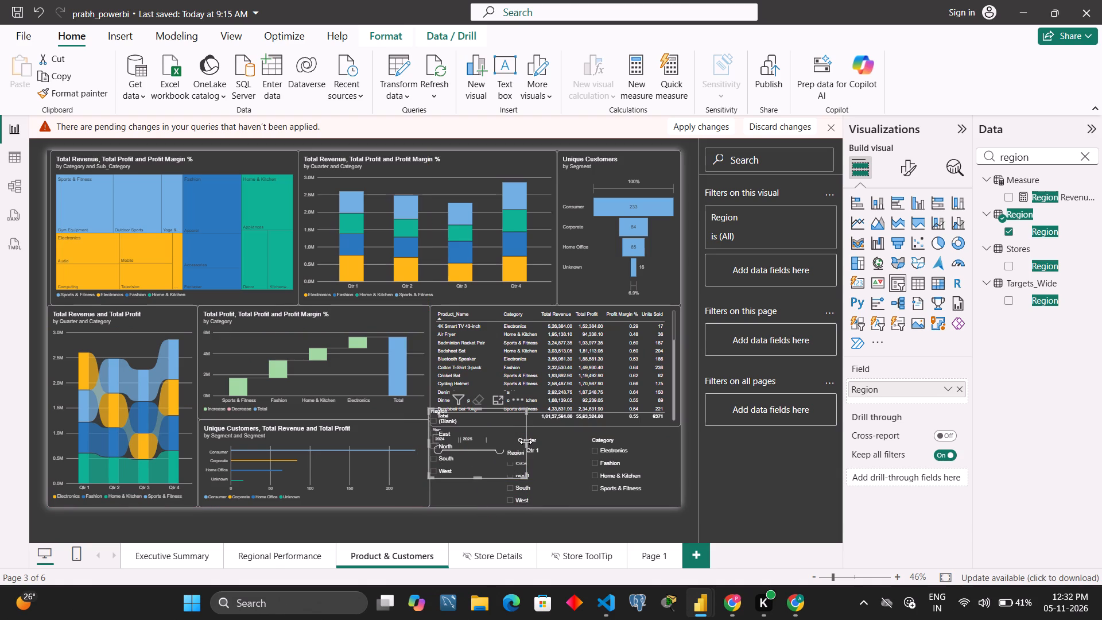
{"action": "left_click_drag", "start_coordinate": [526, 442], "coordinate": [487, 443]}
{"action": "left_click_drag", "start_coordinate": [469, 429], "coordinate": [479, 460]}
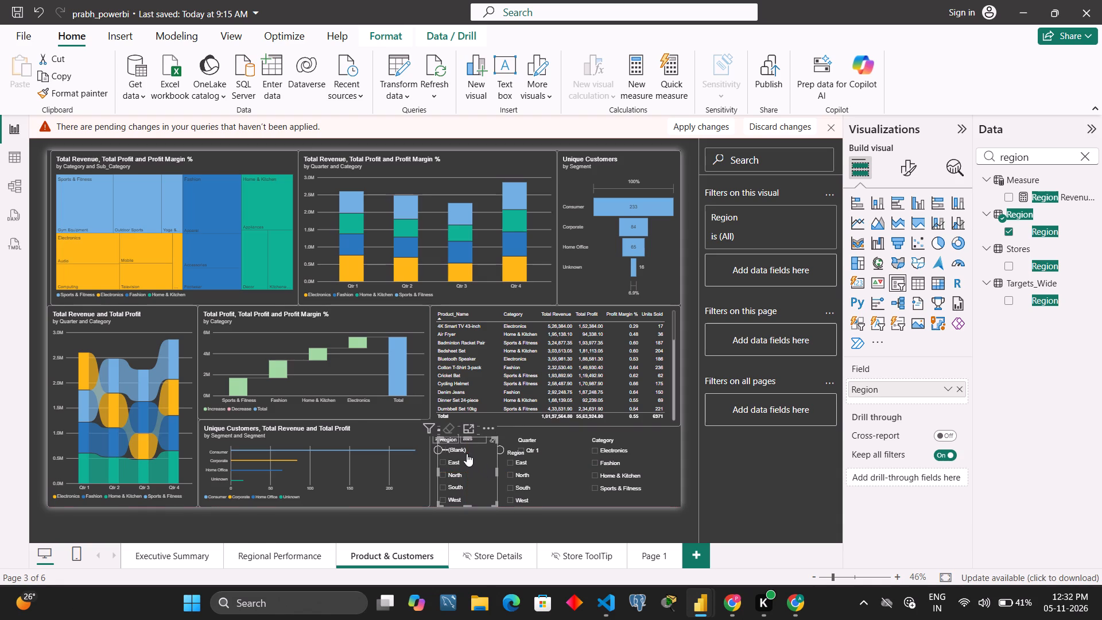
Exclude the (Blank) value from the new Region slicer.
{"action": "right_click", "coordinate": [465, 451]}
{"action": "left_click", "coordinate": [505, 386]}
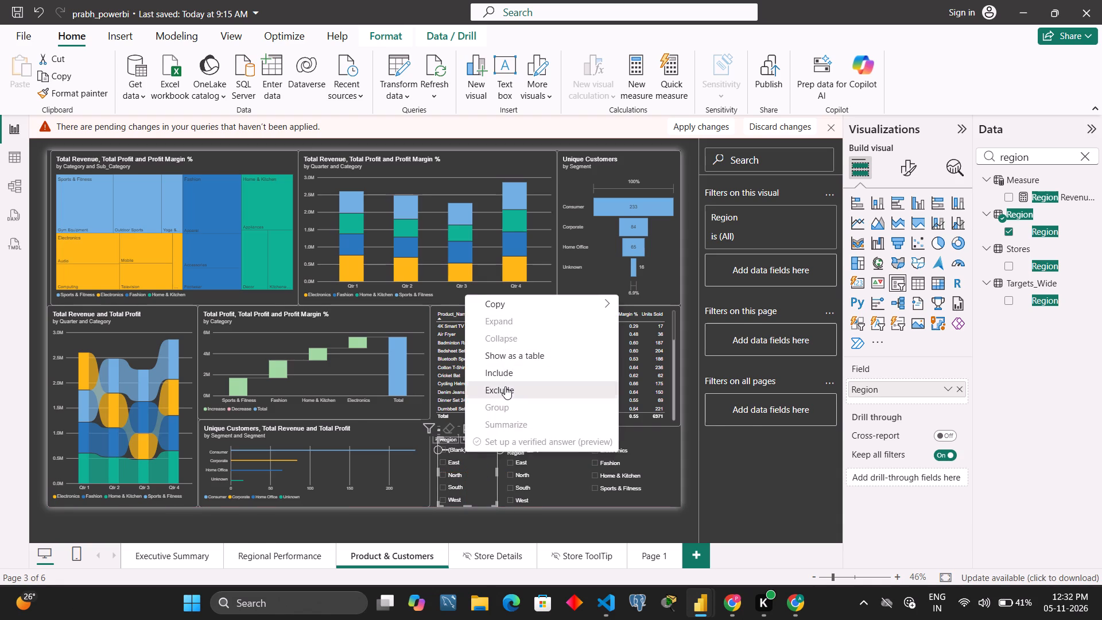
Trim the new Region slicer's height and align it under the Year slicer at the page's bottom edge.
{"action": "left_click_drag", "start_coordinate": [467, 505], "coordinate": [468, 496]}
{"action": "left_click_drag", "start_coordinate": [480, 477], "coordinate": [494, 497]}
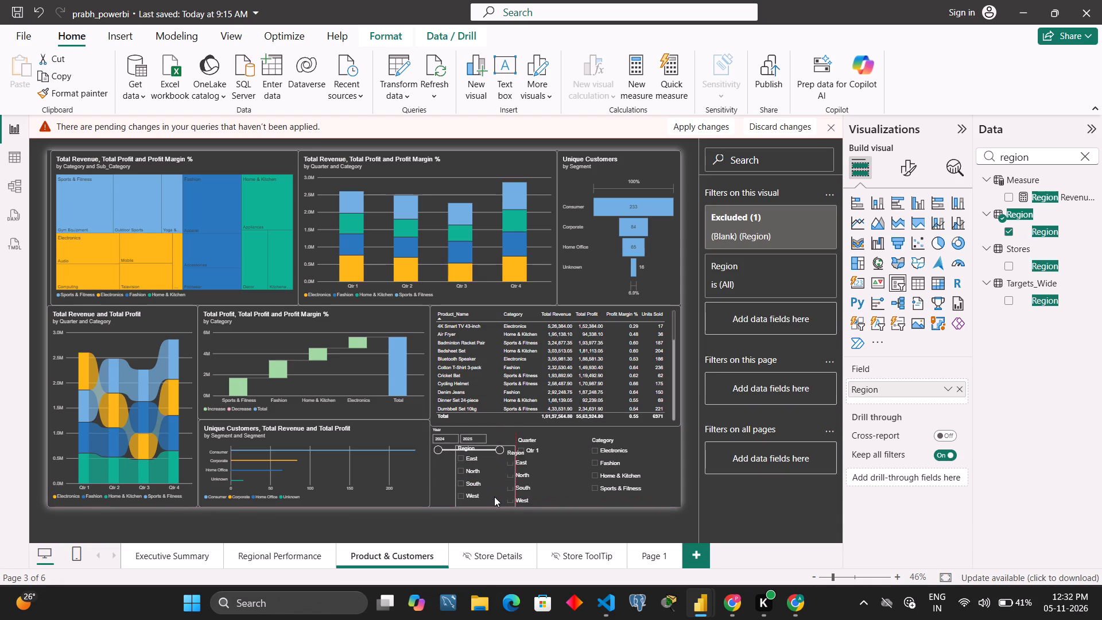
{"action": "left_click_drag", "start_coordinate": [494, 497], "coordinate": [475, 507]}
{"action": "left_click_drag", "start_coordinate": [461, 448], "coordinate": [461, 450]}
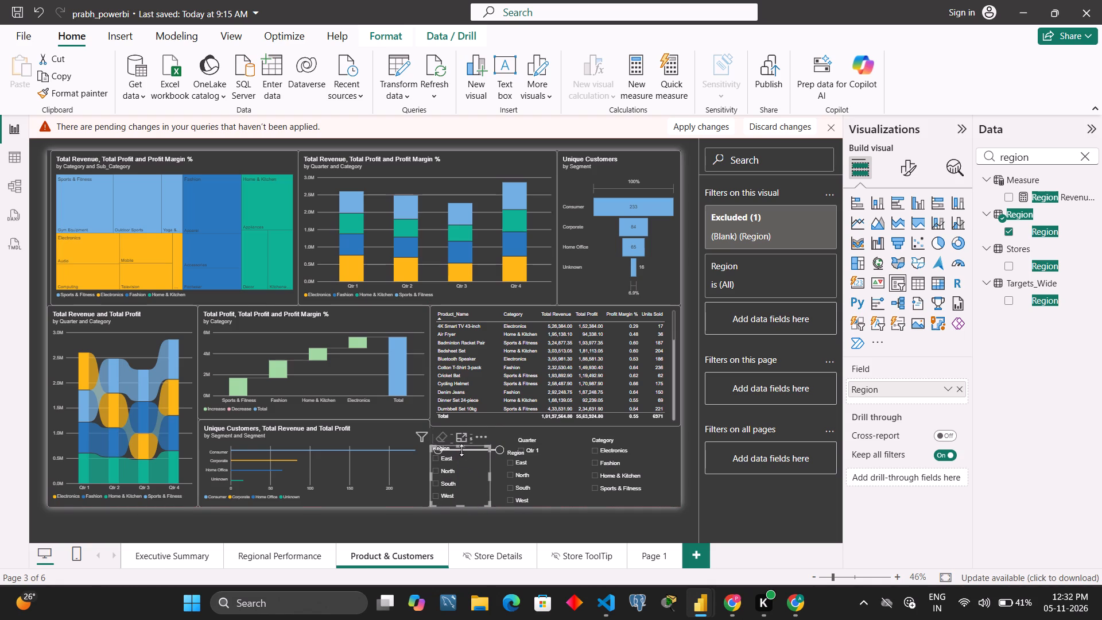
{"action": "left_click_drag", "start_coordinate": [461, 450], "coordinate": [463, 454]}
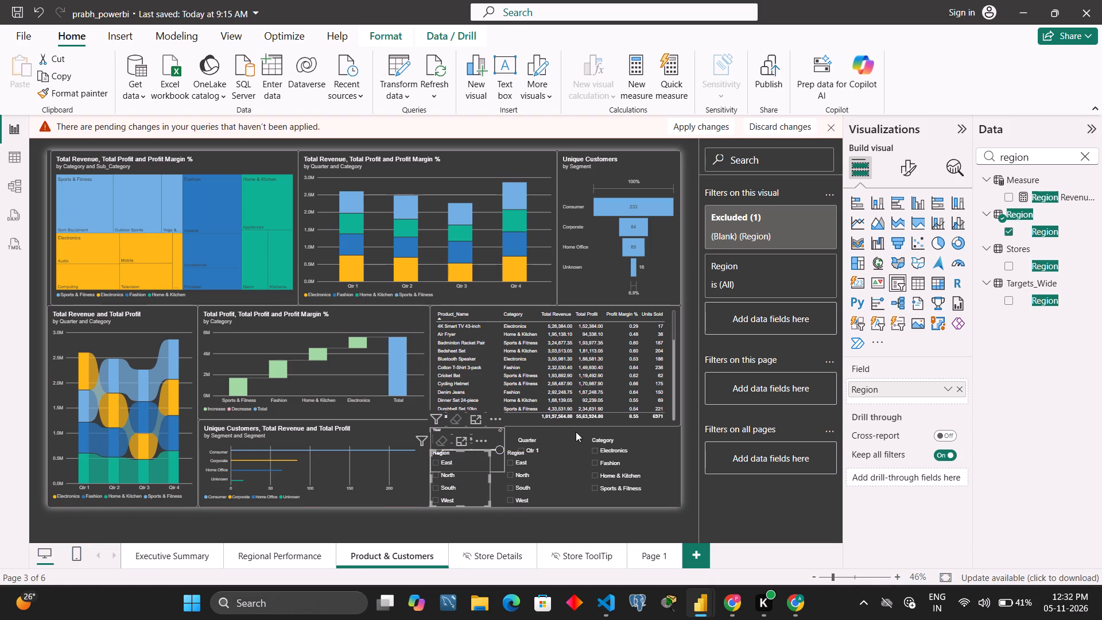
{"action": "left_click", "coordinate": [564, 432]}
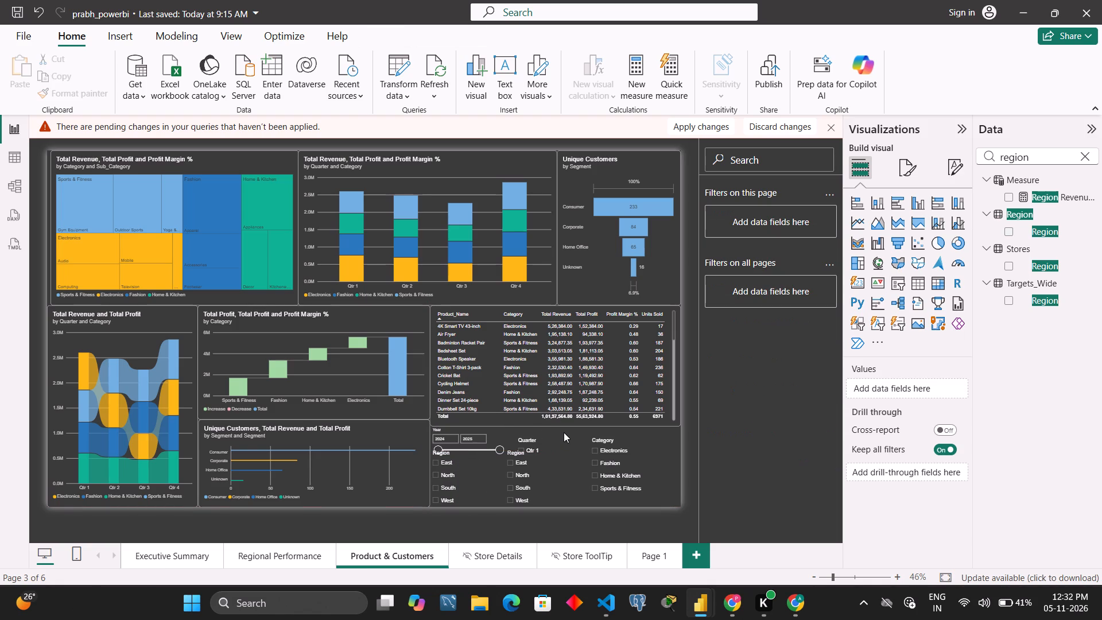
Filter the page to South with the new Region slicer.
{"action": "left_click", "coordinate": [435, 488]}
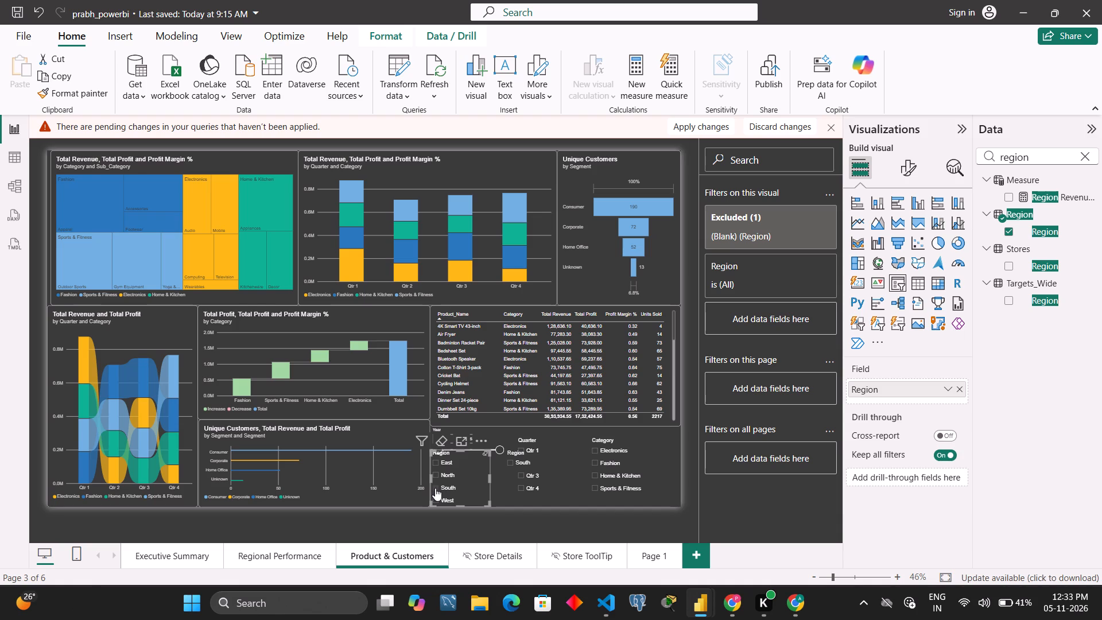
Delete the first Region slicer that overlaps the Quarter slicer.
{"action": "left_click", "coordinate": [507, 475]}
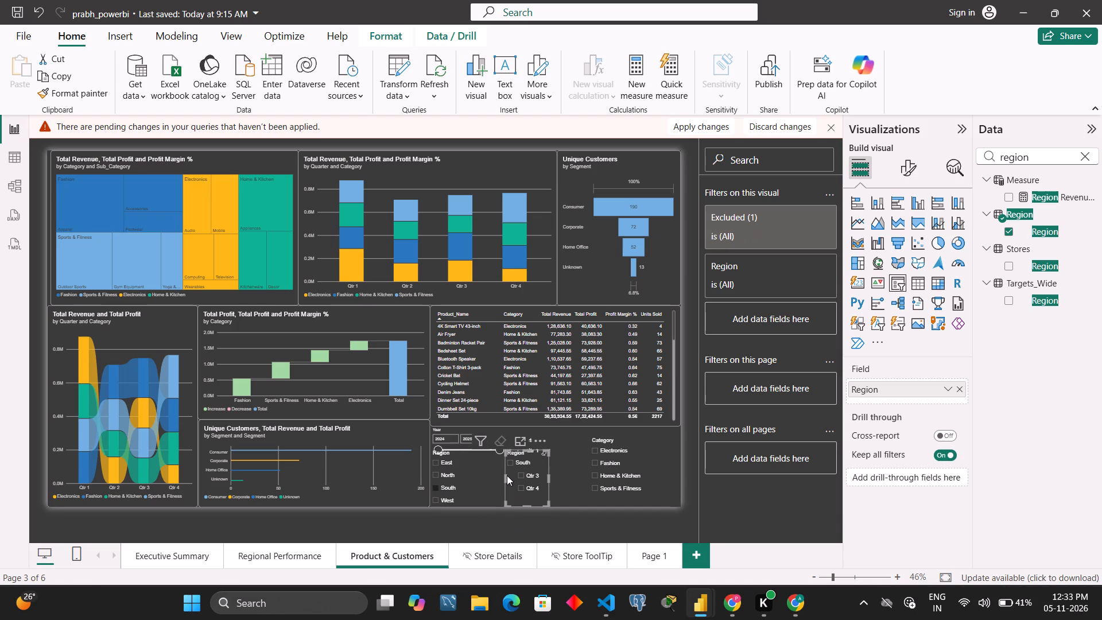
{"action": "key", "text": "Delete"}
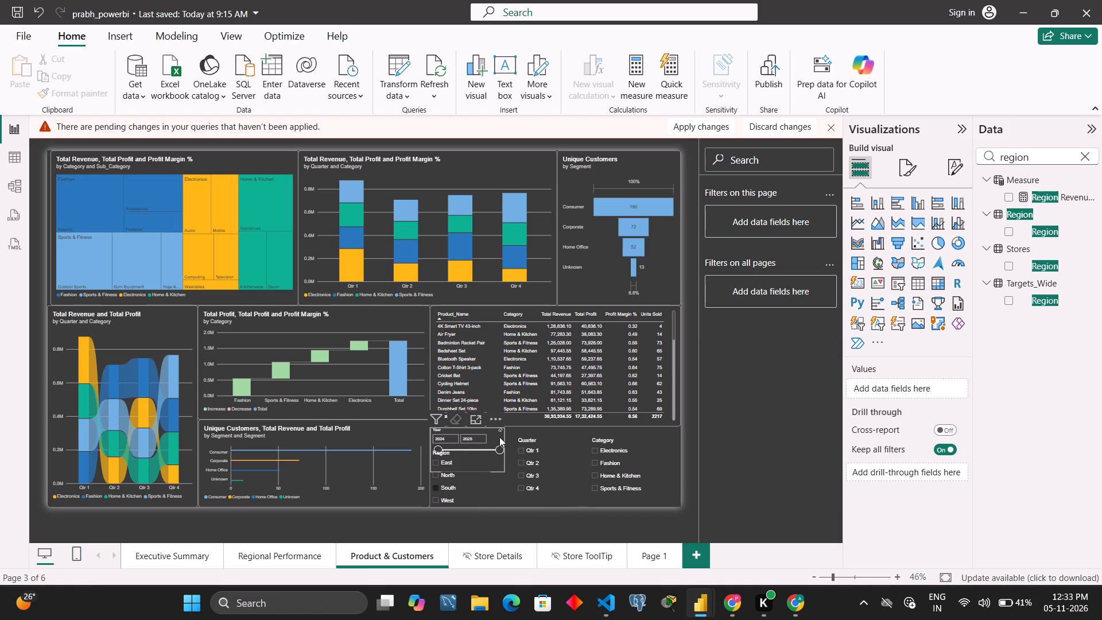
Shift the remaining Region slicer slightly toward the Quarter slicer, keeping it under the Year slicer.
{"action": "left_click_drag", "start_coordinate": [469, 483], "coordinate": [488, 484]}
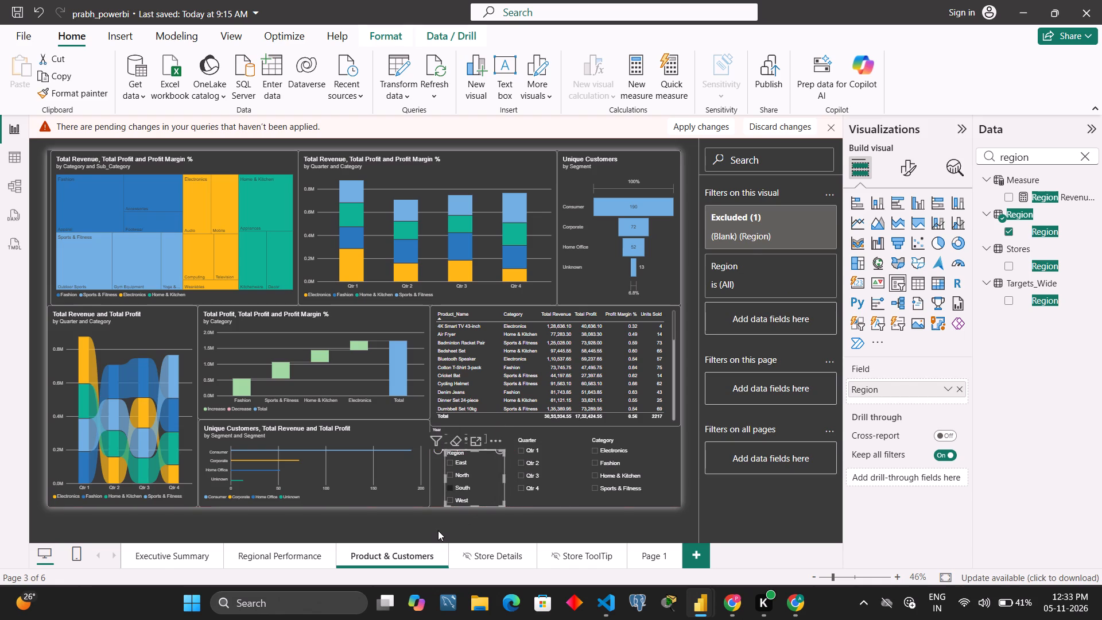
{"action": "left_click", "coordinate": [438, 530]}
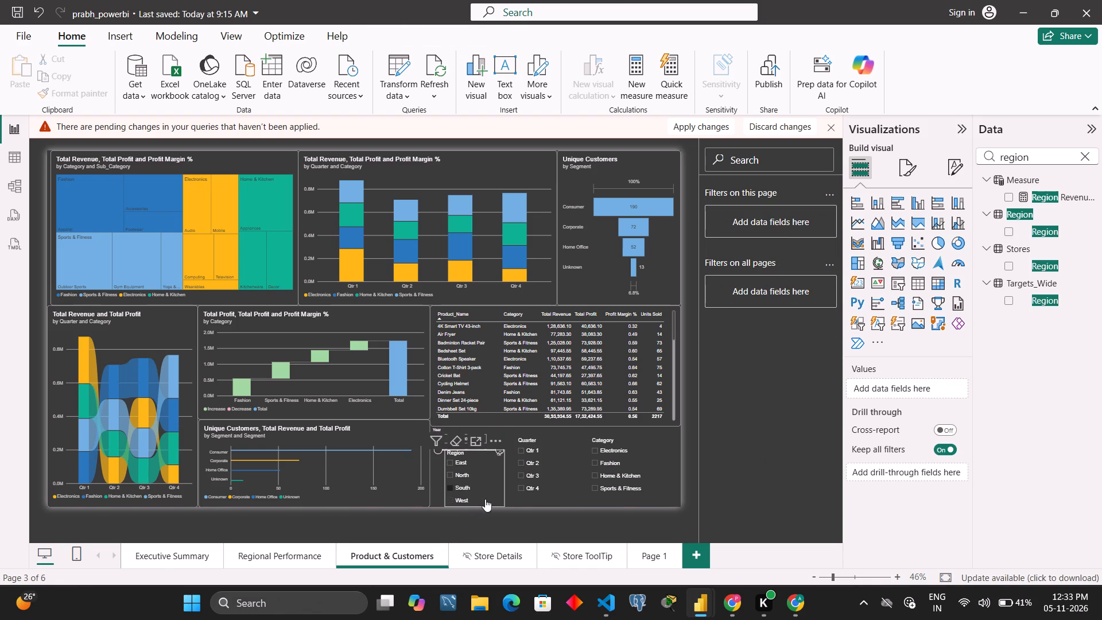
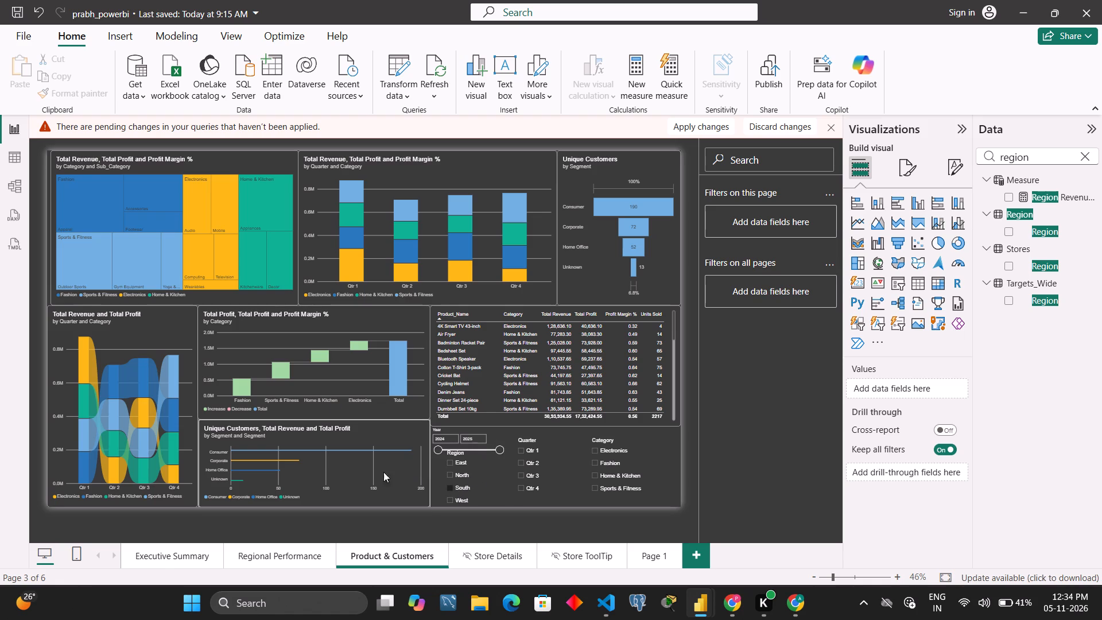
Examine the customers, revenue and profit by segment chart to find the lowest customer segment in South.
{"action": "scroll", "coordinate": [356, 465], "scroll_direction": "down", "scroll_amount": 6}
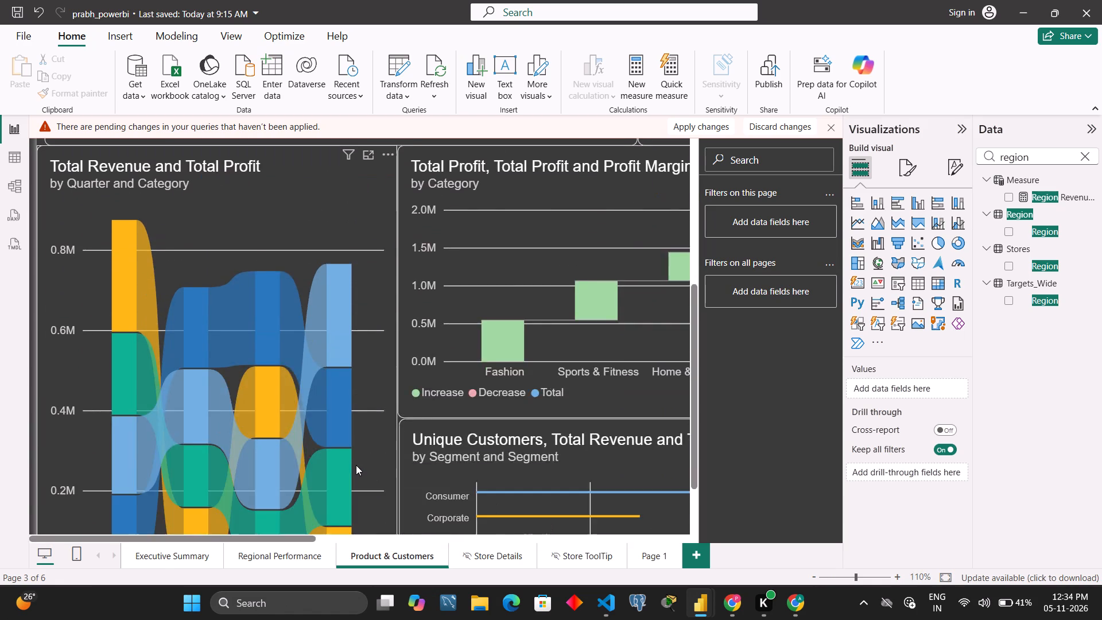
{"action": "scroll", "coordinate": [356, 465], "scroll_direction": "left", "scroll_amount": 3}
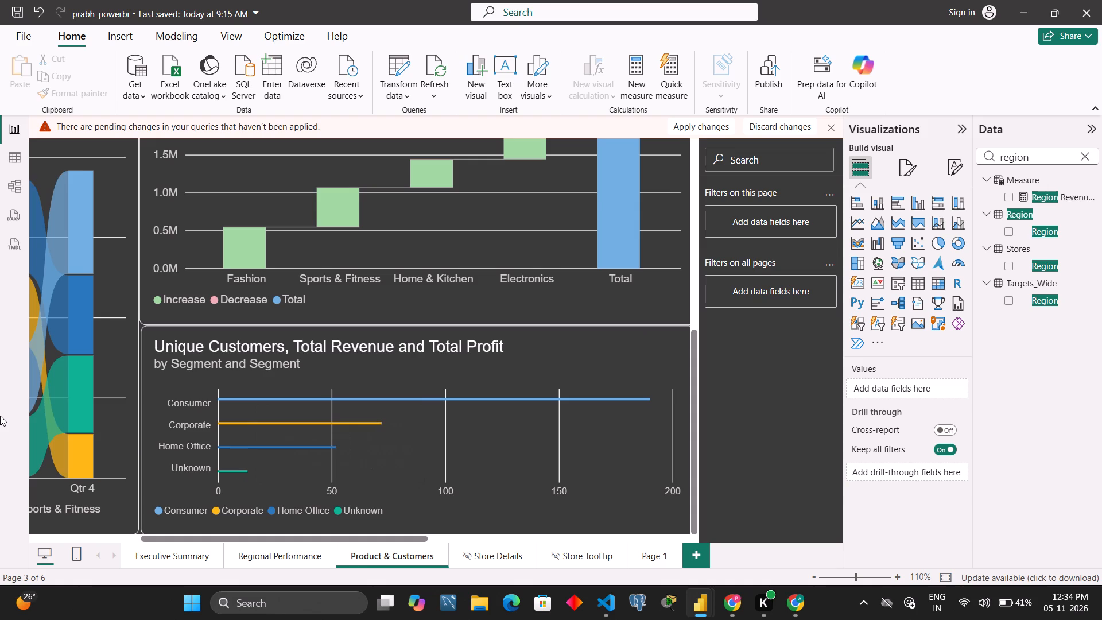
{"action": "scroll", "coordinate": [0, 416], "scroll_direction": "left", "scroll_amount": 2}
{"action": "scroll", "coordinate": [379, 307], "scroll_direction": "left", "scroll_amount": 3}
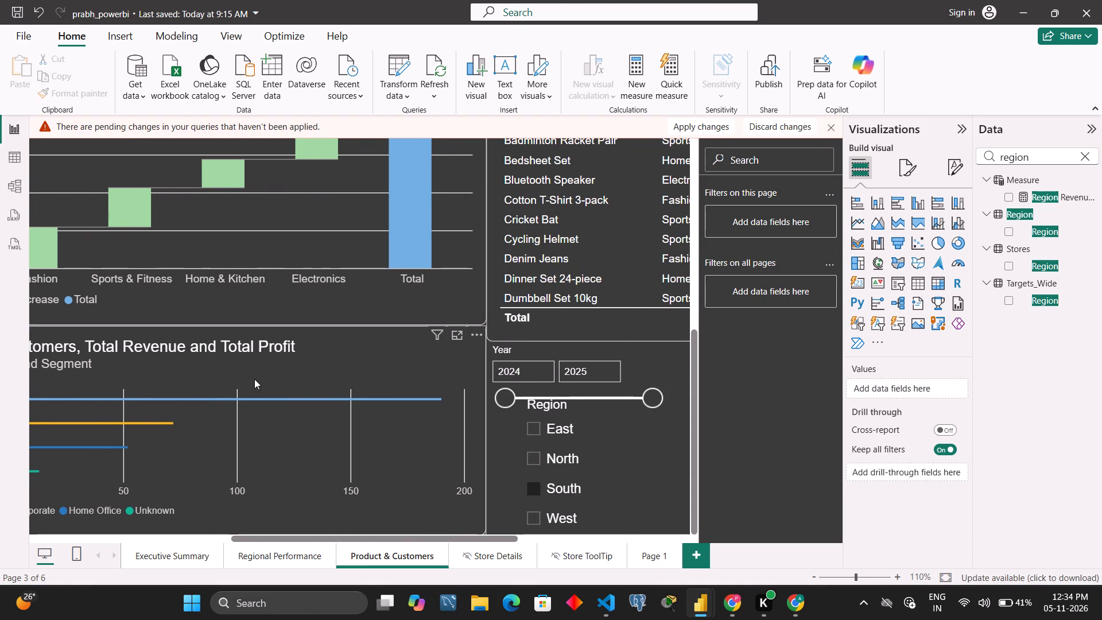
{"action": "scroll", "coordinate": [254, 379], "scroll_direction": "right", "scroll_amount": 1}
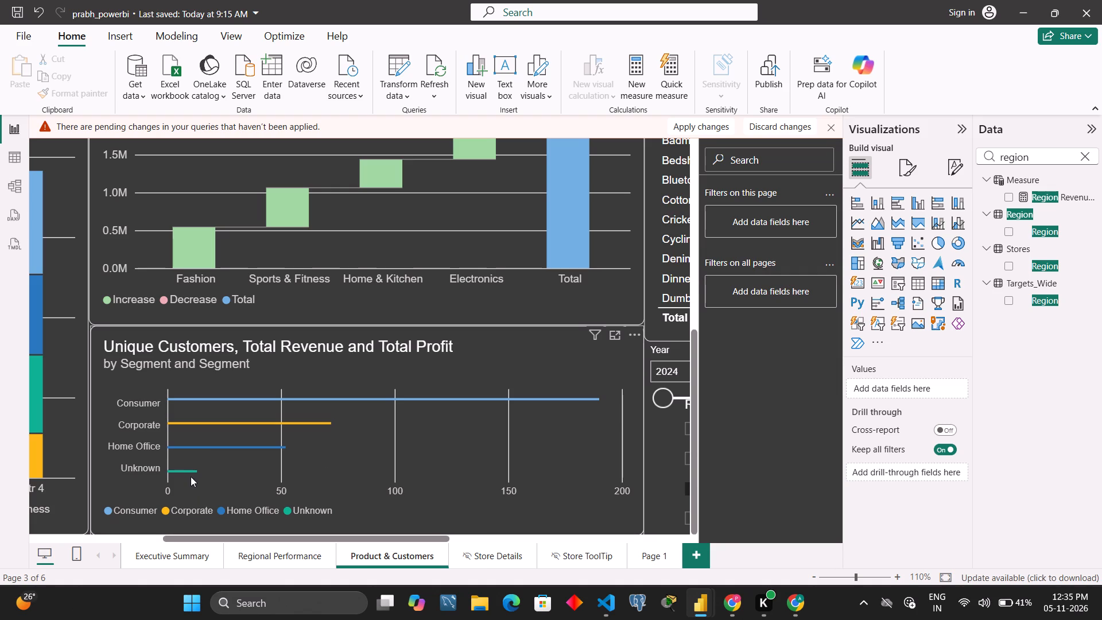
Lower the Quarter slicer to the page's bottom edge beside the Region slicer and trim its height slightly.
{"action": "scroll", "coordinate": [401, 406], "scroll_direction": "left", "scroll_amount": 5}
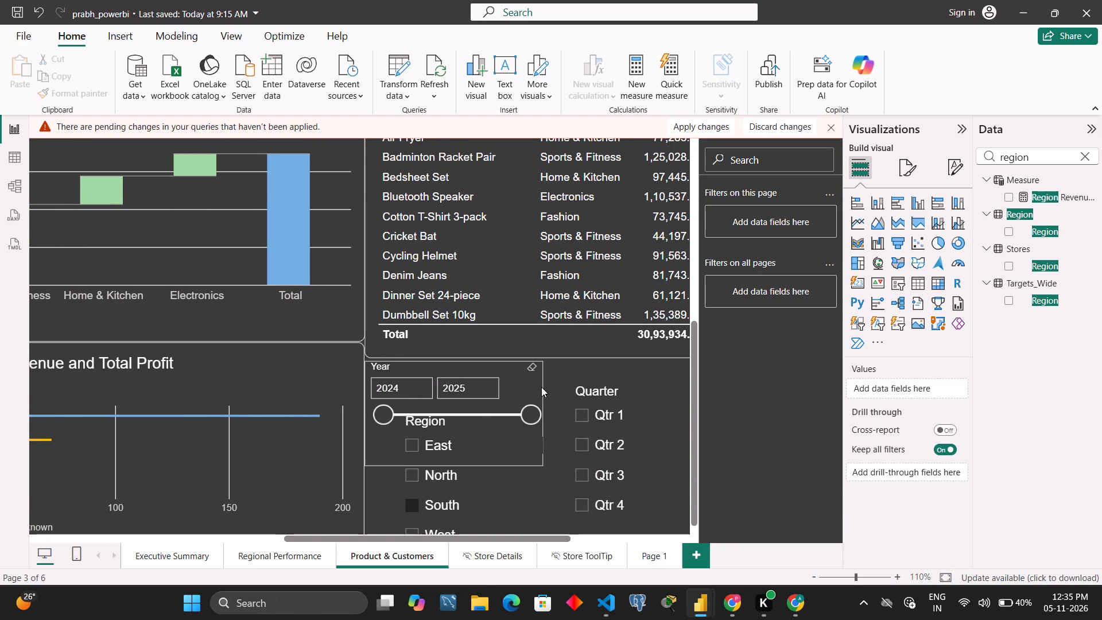
{"action": "scroll", "coordinate": [535, 387], "scroll_direction": "left", "scroll_amount": 2}
{"action": "scroll", "coordinate": [535, 387], "scroll_direction": "down", "scroll_amount": 1}
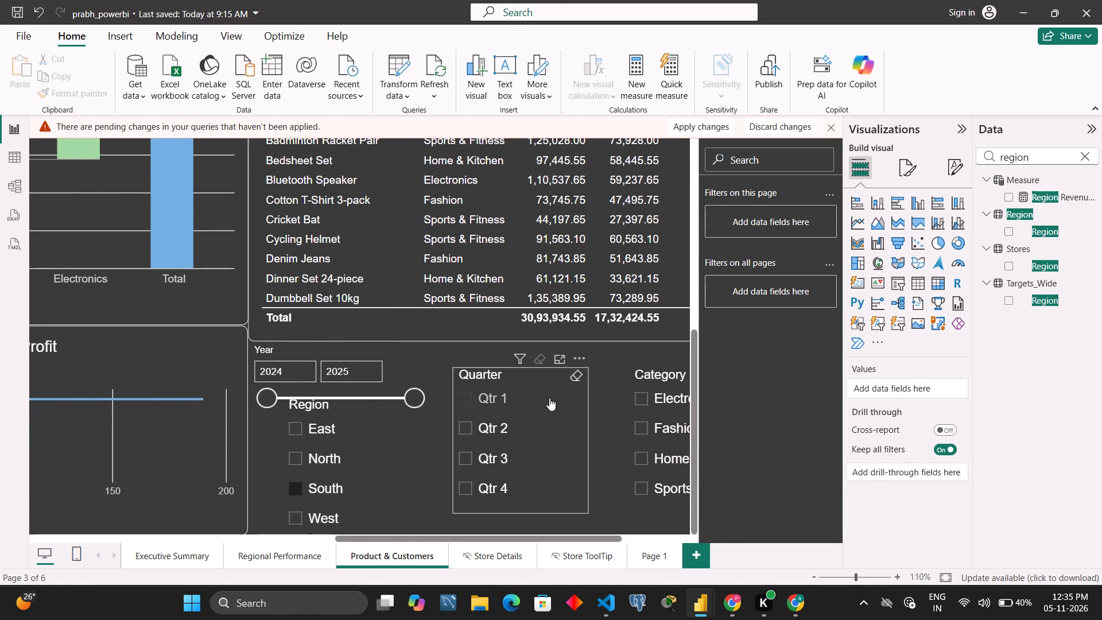
{"action": "left_click_drag", "start_coordinate": [556, 402], "coordinate": [556, 428]}
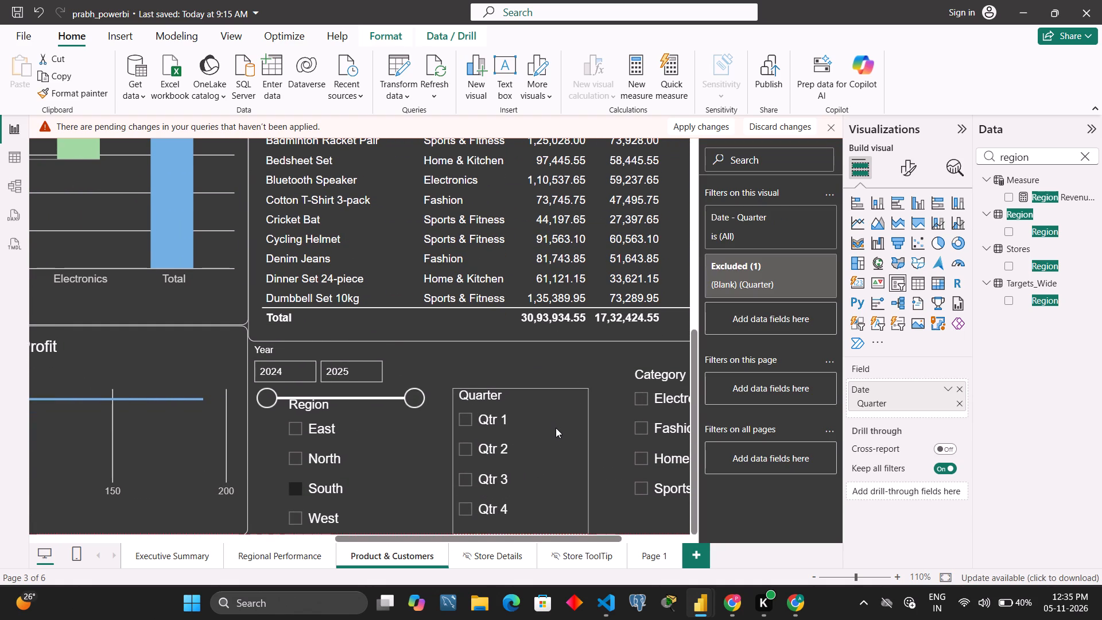
{"action": "left_click_drag", "start_coordinate": [556, 428], "coordinate": [554, 441]}
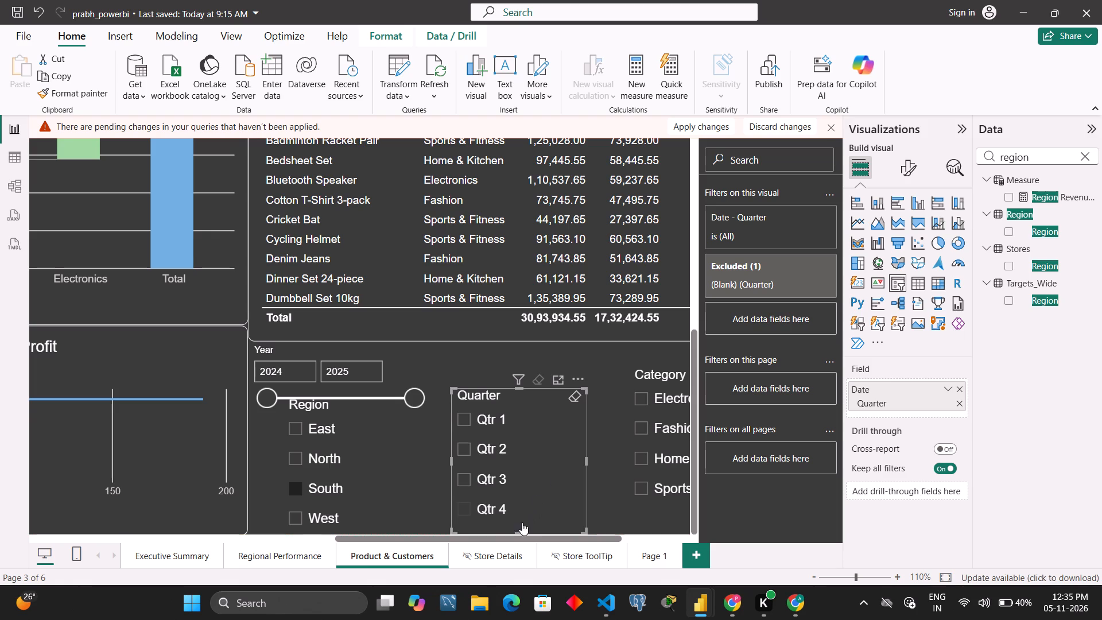
{"action": "left_click_drag", "start_coordinate": [521, 534], "coordinate": [520, 526]}
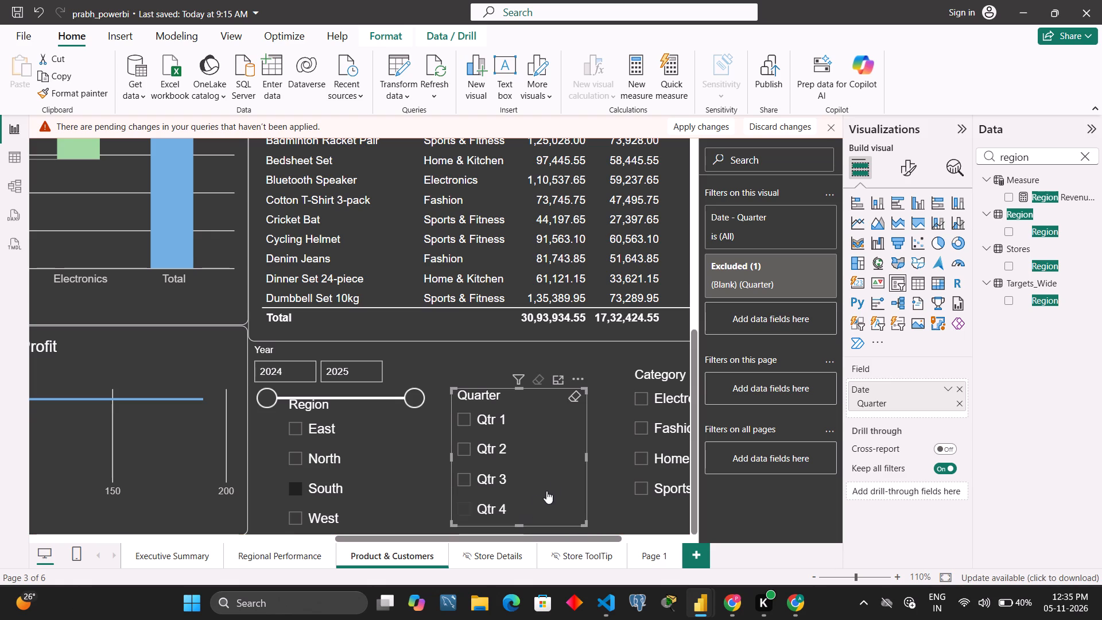
{"action": "left_click_drag", "start_coordinate": [554, 477], "coordinate": [554, 490]}
Lower the Category slicer to the page's bottom edge, level with the Region and Quarter slicers, and trim its height slightly.
{"action": "scroll", "coordinate": [607, 467], "scroll_direction": "left", "scroll_amount": 1}
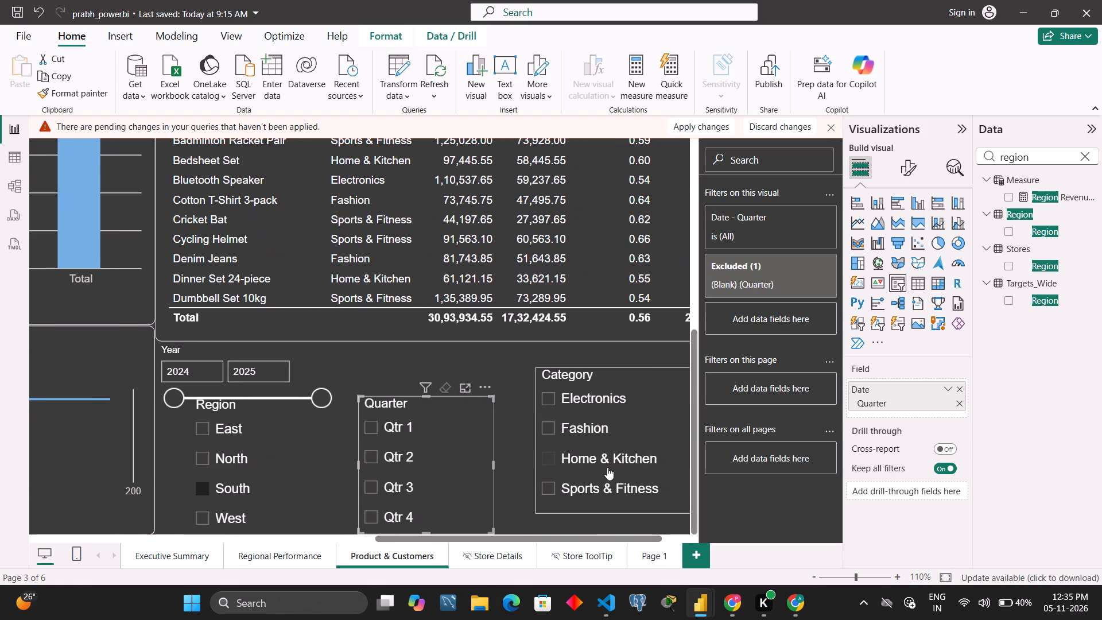
{"action": "scroll", "coordinate": [607, 467], "scroll_direction": "left", "scroll_amount": 1}
{"action": "left_click", "coordinate": [622, 447]}
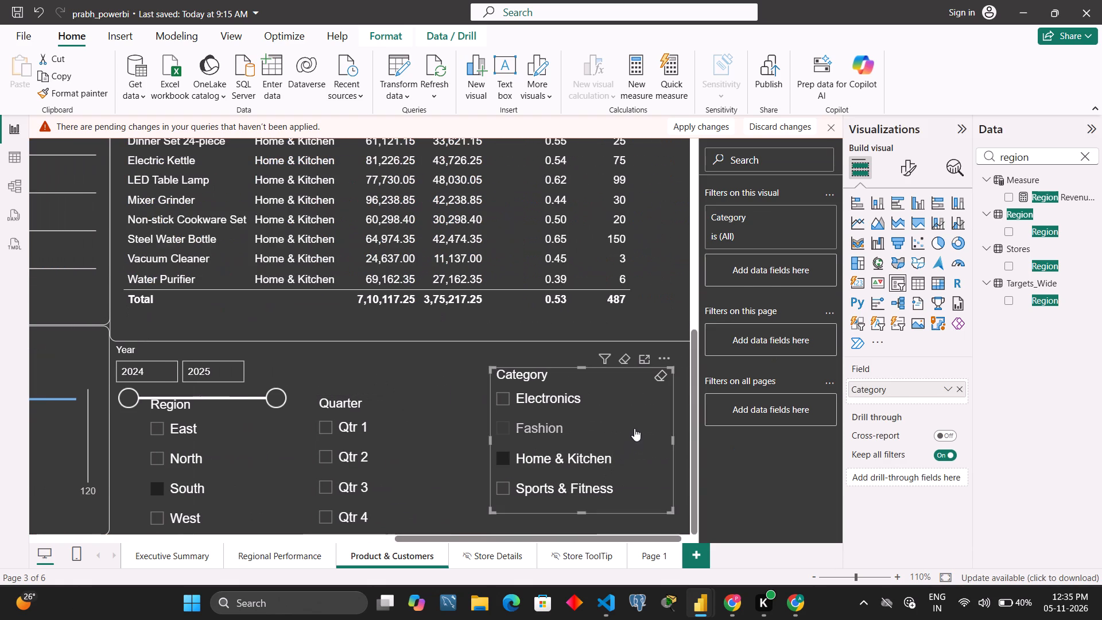
{"action": "left_click", "coordinate": [505, 460]}
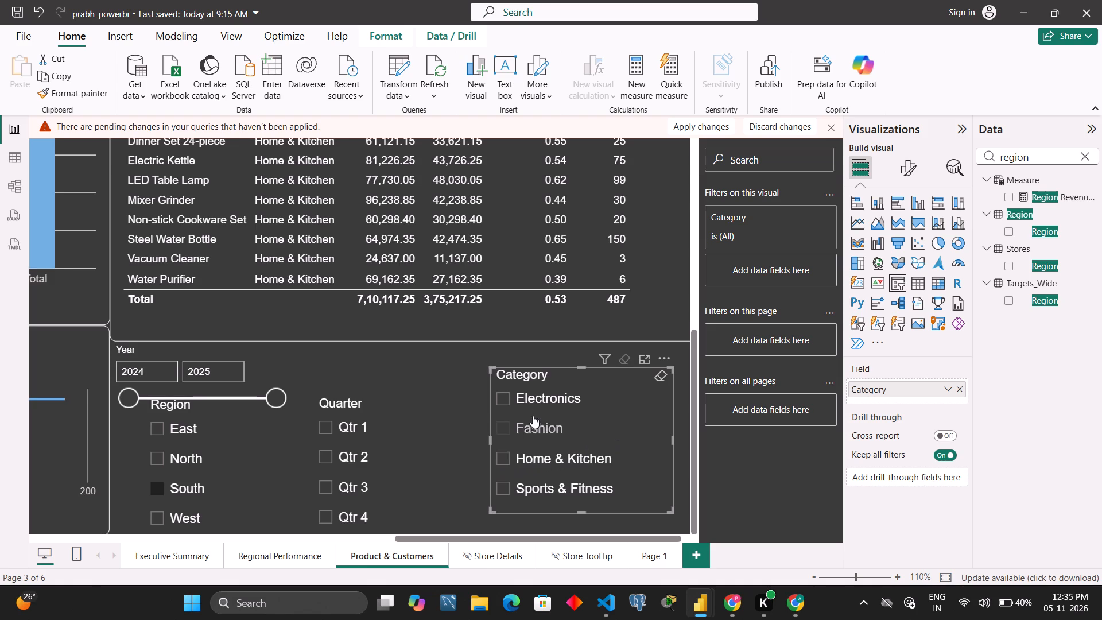
{"action": "left_click_drag", "start_coordinate": [654, 402], "coordinate": [655, 428]}
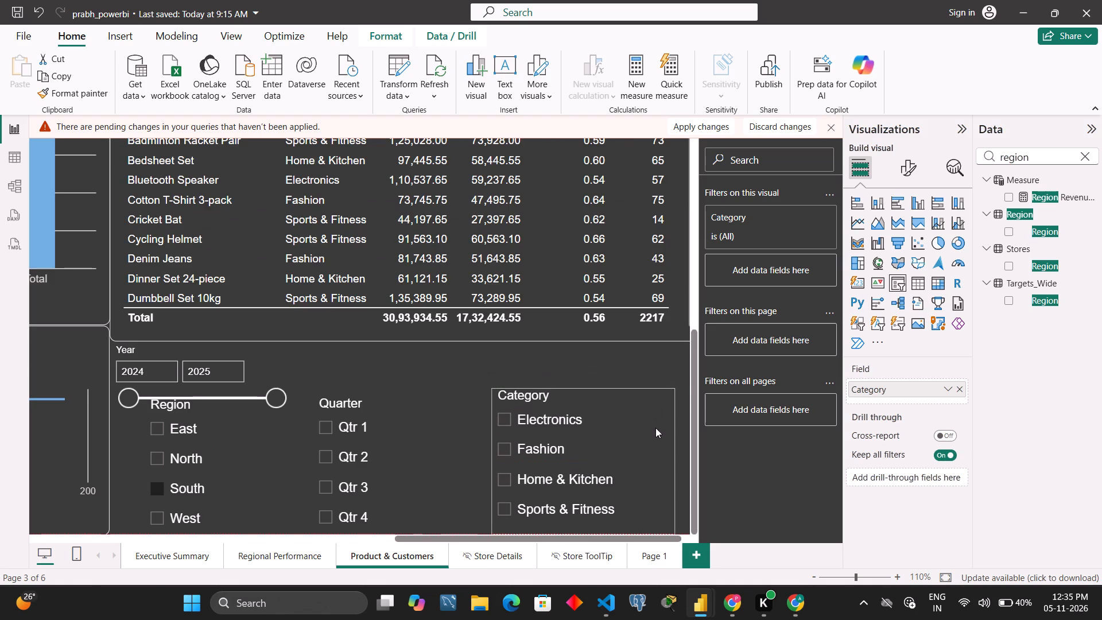
{"action": "left_click_drag", "start_coordinate": [655, 428], "coordinate": [654, 429]}
{"action": "left_click_drag", "start_coordinate": [583, 532], "coordinate": [583, 529]}
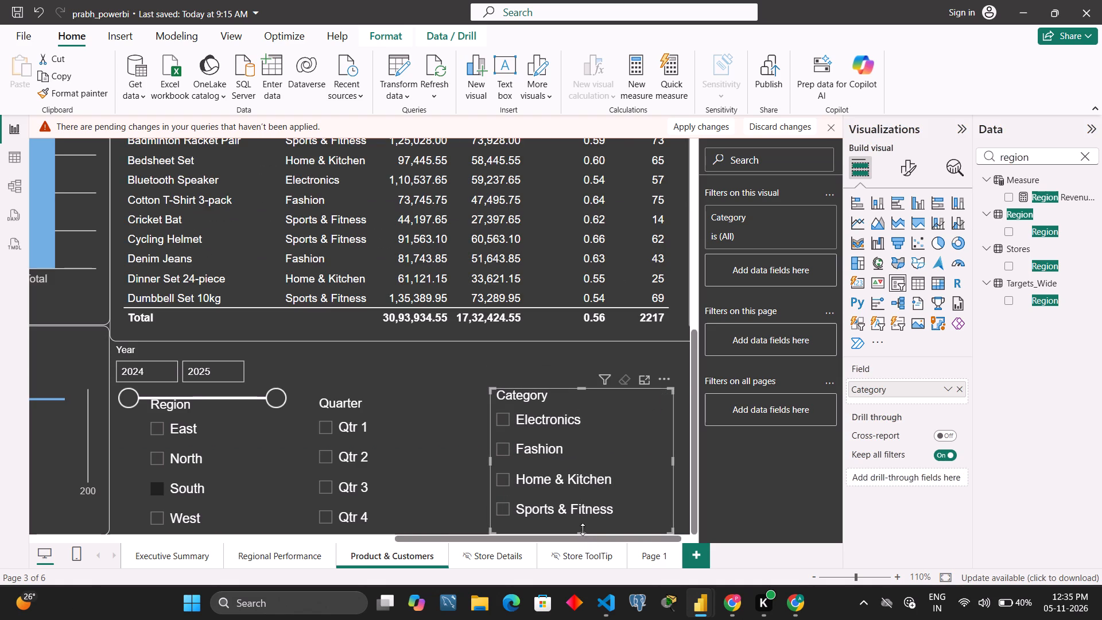
{"action": "left_click_drag", "start_coordinate": [583, 529], "coordinate": [582, 522]}
{"action": "left_click_drag", "start_coordinate": [638, 448], "coordinate": [630, 464]}
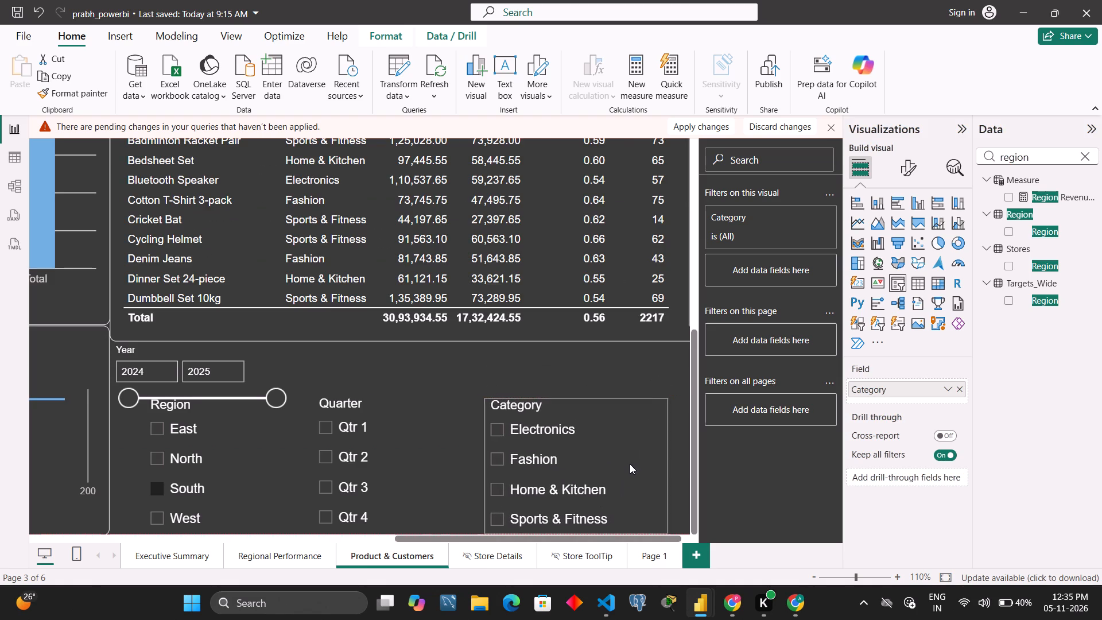
{"action": "left_click_drag", "start_coordinate": [630, 464], "coordinate": [629, 470]}
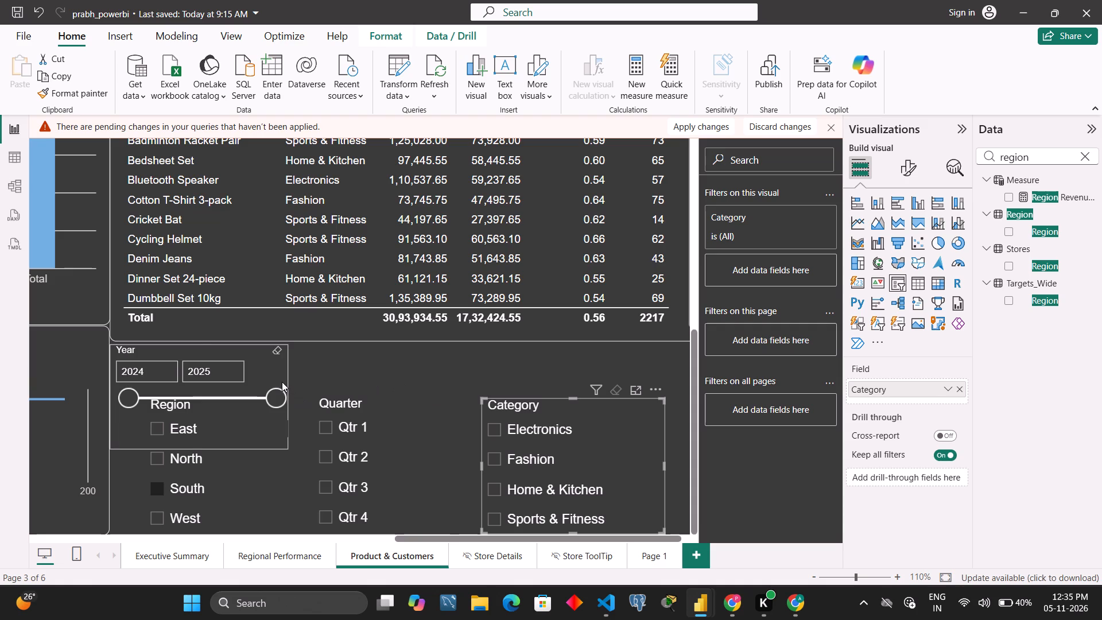
Move the Year slicer over the Quarter slicer, widen it to reach the Category slicer, and reduce its height.
{"action": "left_click", "coordinate": [282, 382]}
{"action": "left_click_drag", "start_coordinate": [282, 382], "coordinate": [426, 377]}
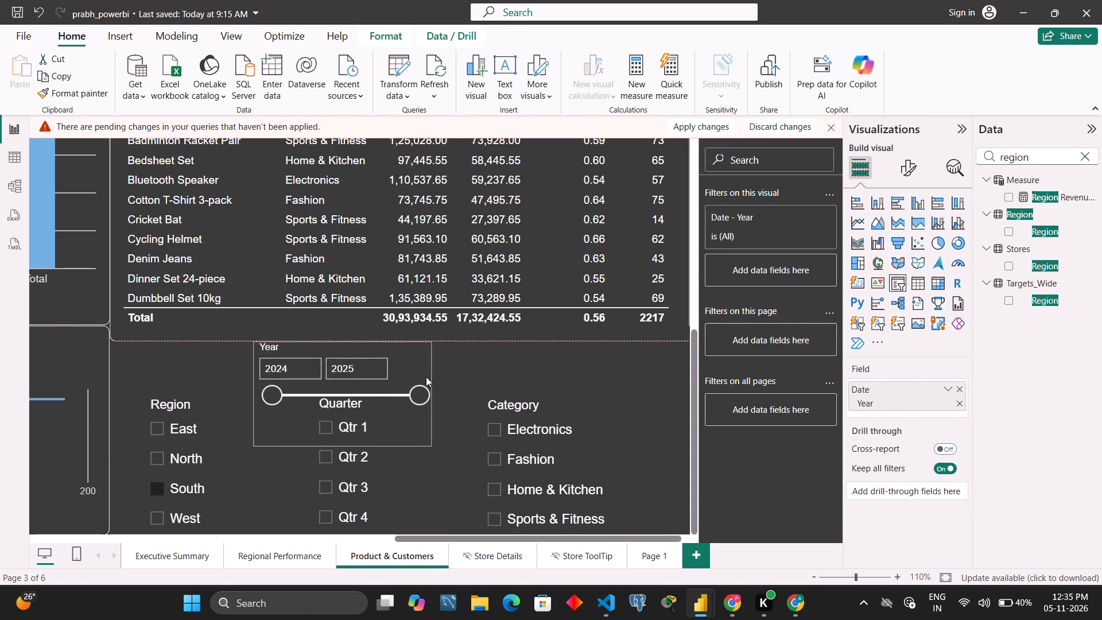
{"action": "left_click_drag", "start_coordinate": [426, 377], "coordinate": [428, 377]}
{"action": "left_click_drag", "start_coordinate": [432, 394], "coordinate": [524, 385]}
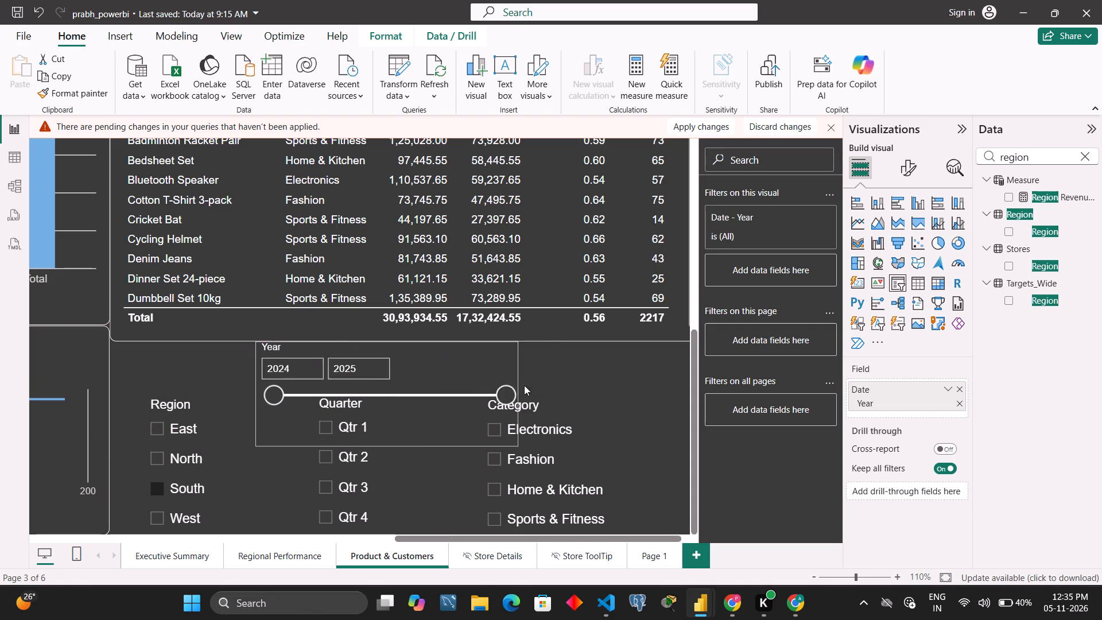
{"action": "left_click_drag", "start_coordinate": [524, 385], "coordinate": [552, 383]}
{"action": "left_click_drag", "start_coordinate": [405, 444], "coordinate": [412, 402]}
{"action": "left_click_drag", "start_coordinate": [492, 365], "coordinate": [491, 359]}
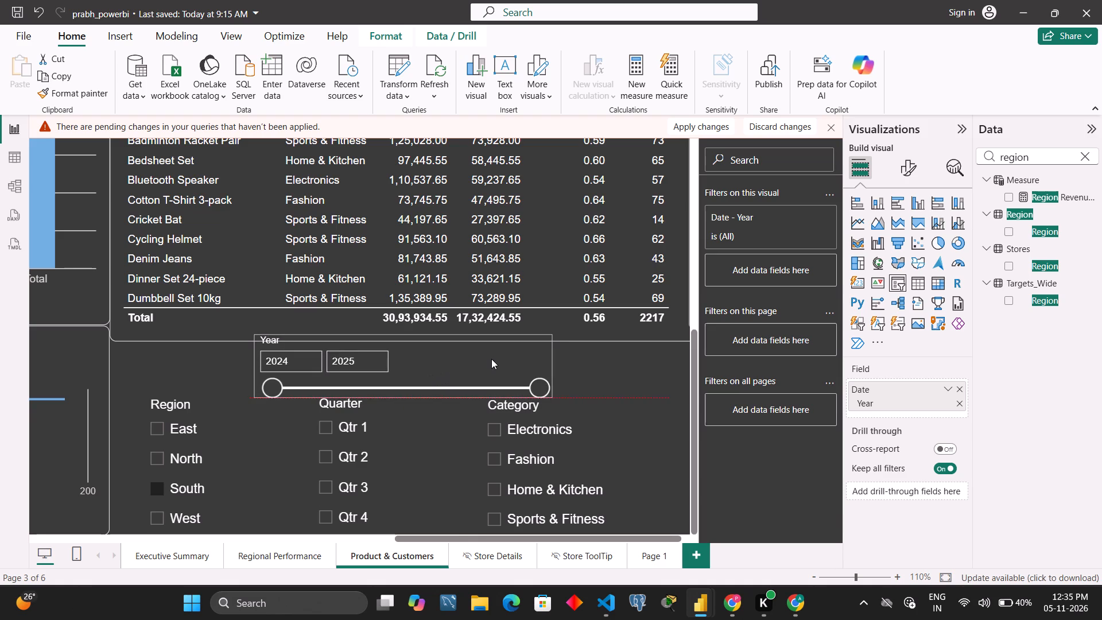
{"action": "left_click_drag", "start_coordinate": [491, 359], "coordinate": [489, 378]}
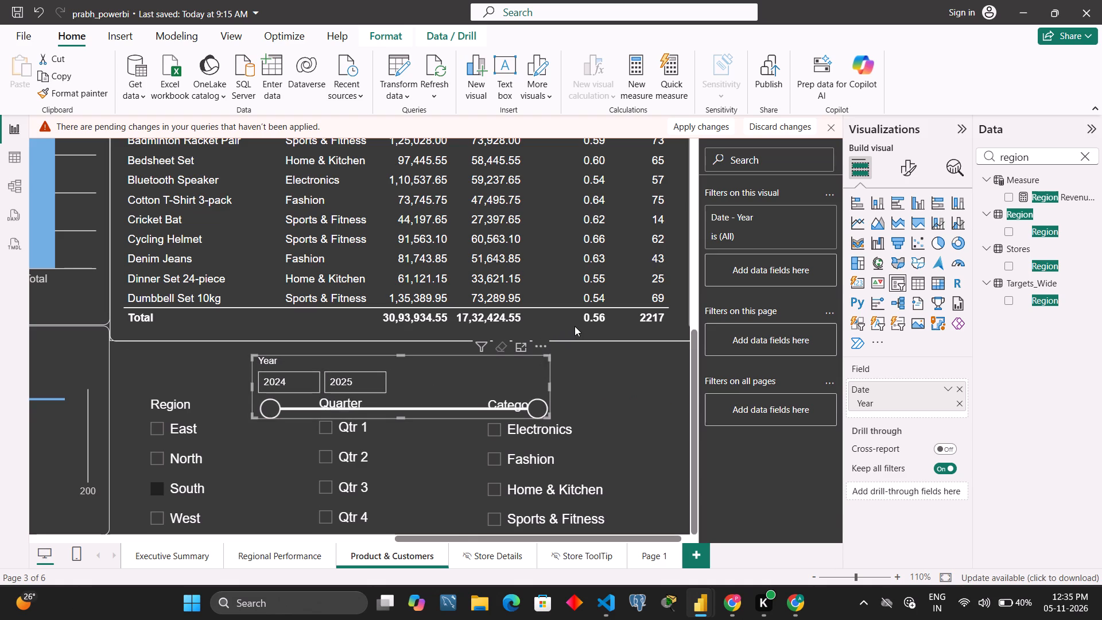
Shorten the product details table slightly from its bottom edge to make room above the slicers.
{"action": "left_click", "coordinate": [569, 327]}
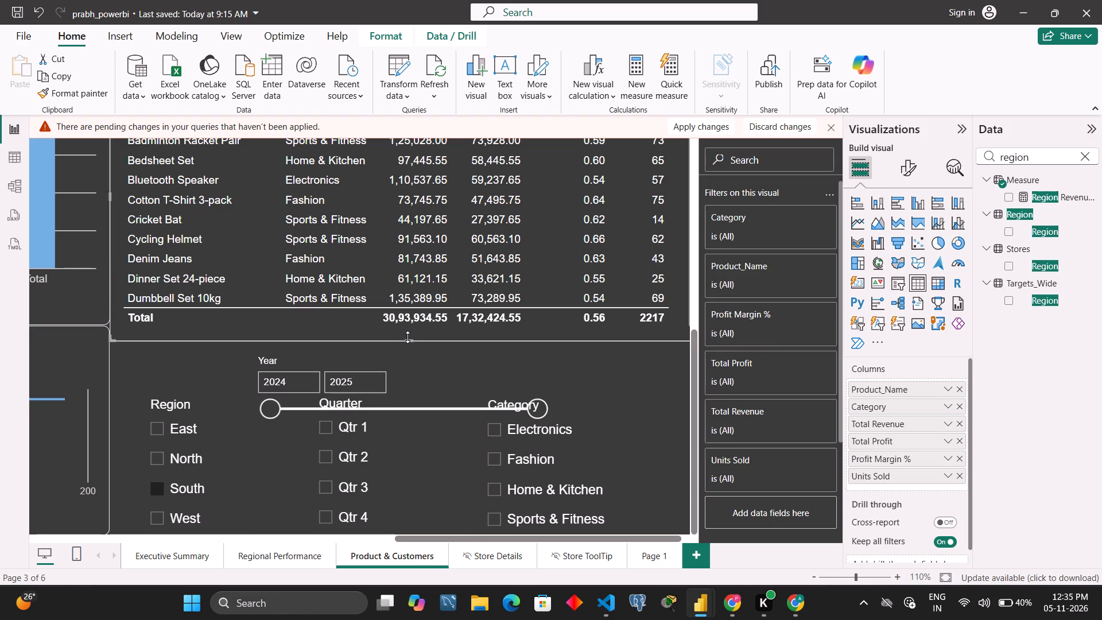
{"action": "left_click_drag", "start_coordinate": [408, 337], "coordinate": [408, 325]}
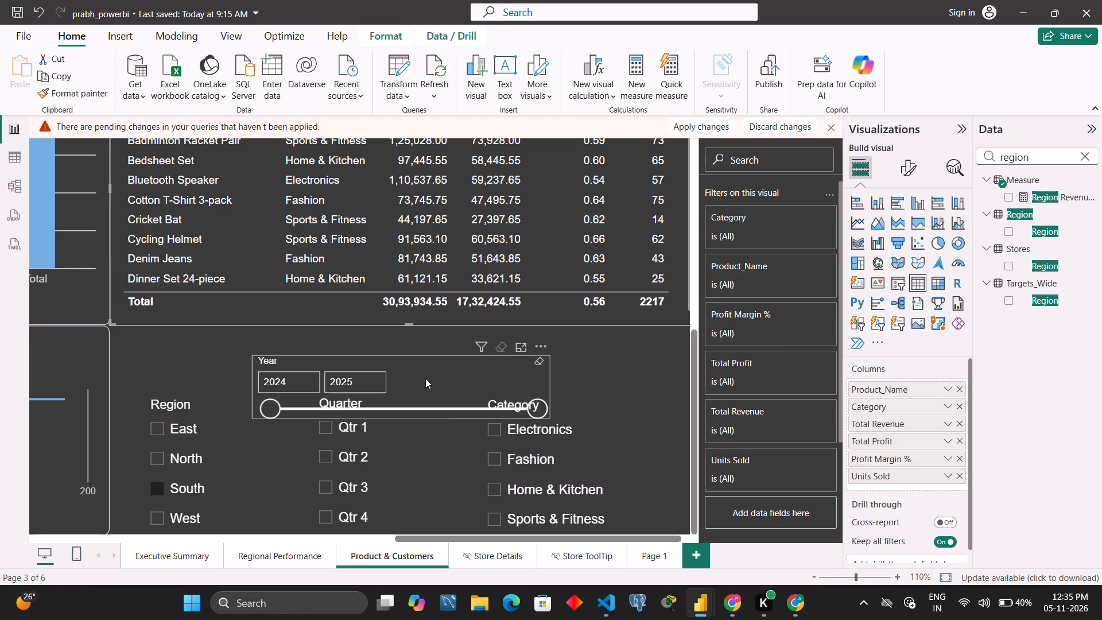
Move the Year slicer up into the gap between the product table and the other three slicers.
{"action": "left_click_drag", "start_coordinate": [425, 380], "coordinate": [422, 356]}
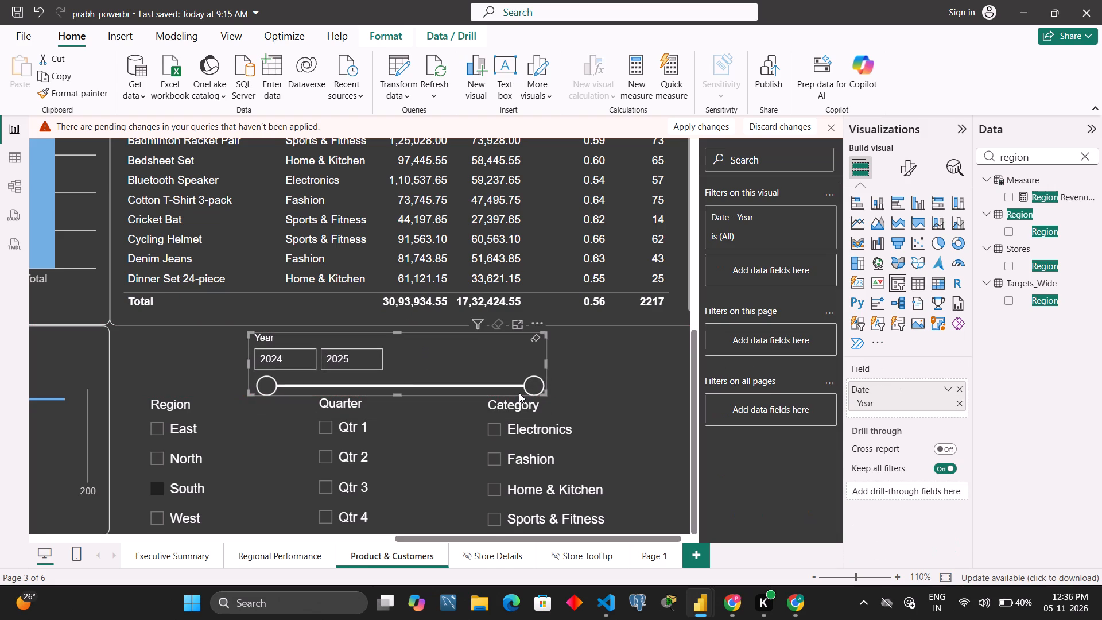
{"action": "left_click", "coordinate": [630, 381]}
Clear the South selection in the Region slicer so the page covers all regions.
{"action": "scroll", "coordinate": [630, 381], "scroll_direction": "down", "scroll_amount": 1}
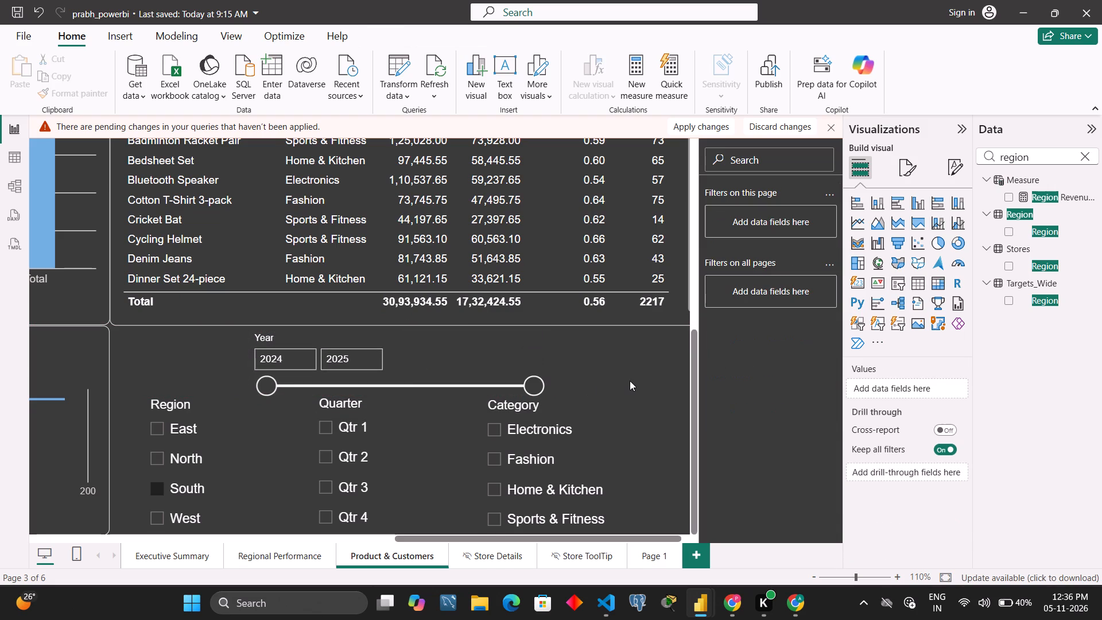
{"action": "scroll", "coordinate": [630, 381], "scroll_direction": "down", "scroll_amount": 3}
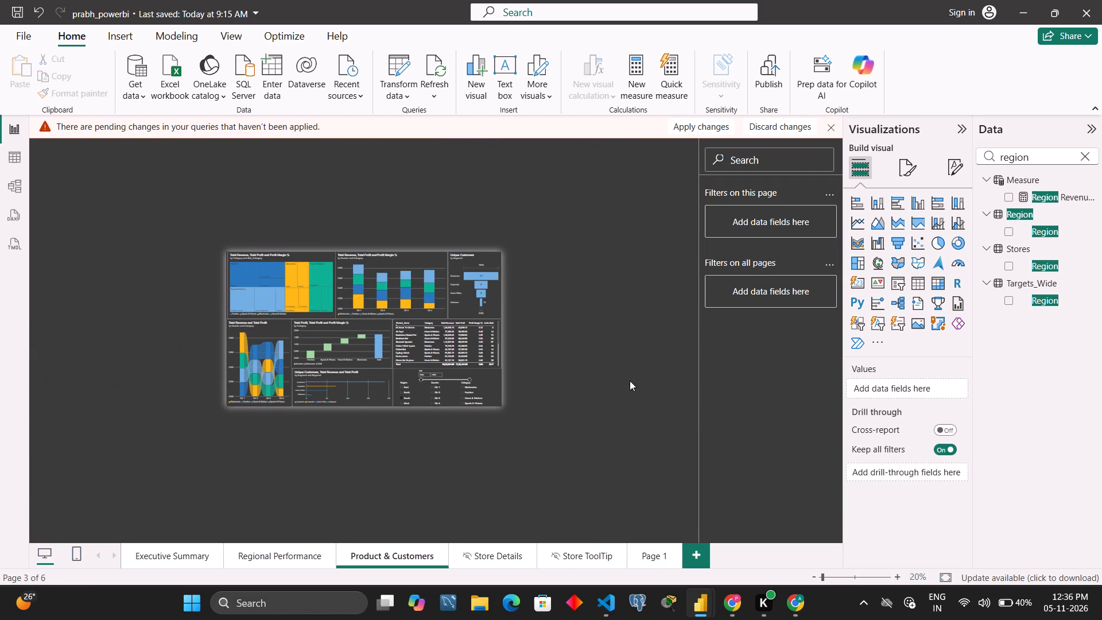
{"action": "scroll", "coordinate": [630, 381], "scroll_direction": "down", "scroll_amount": 3}
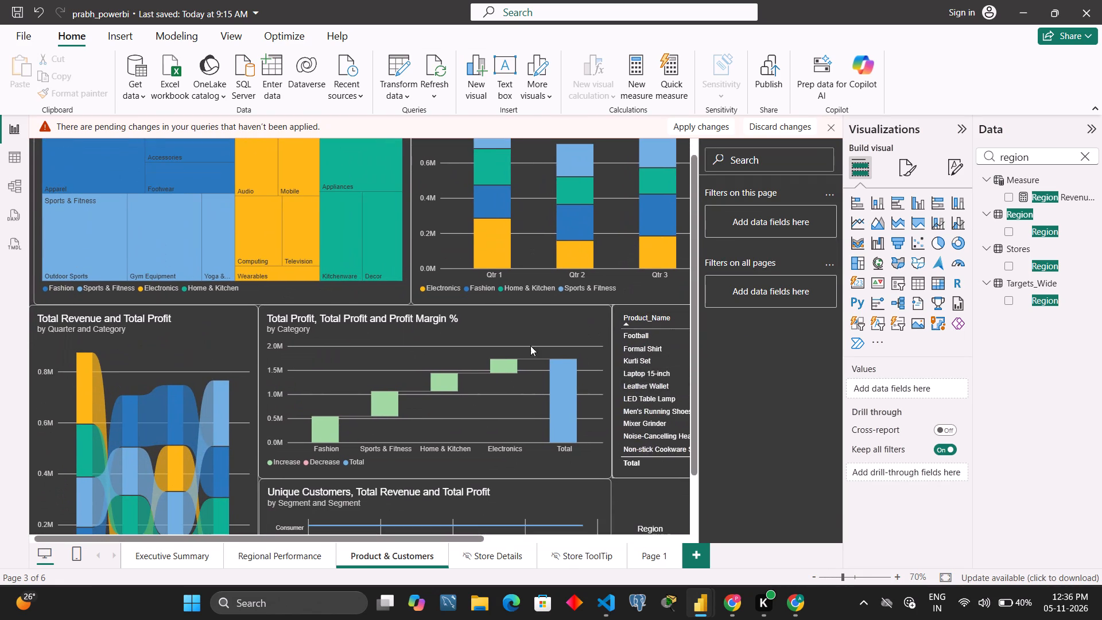
{"action": "scroll", "coordinate": [557, 300], "scroll_direction": "left", "scroll_amount": 3}
{"action": "scroll", "coordinate": [557, 300], "scroll_direction": "down", "scroll_amount": 2}
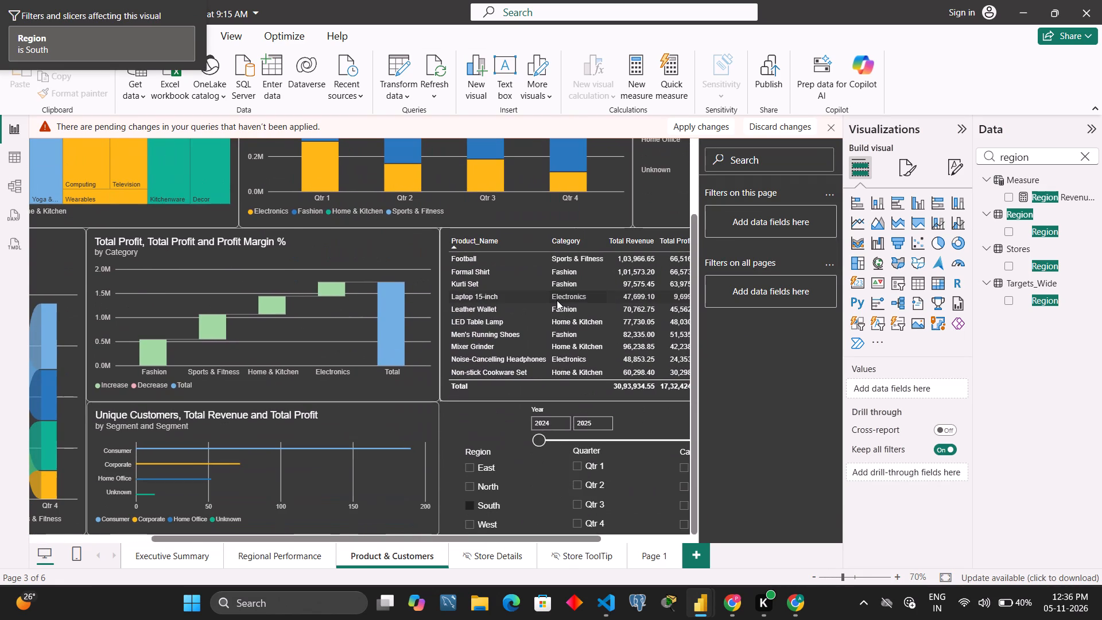
{"action": "left_click", "coordinate": [468, 507]}
{"action": "left_click", "coordinate": [790, 560]}
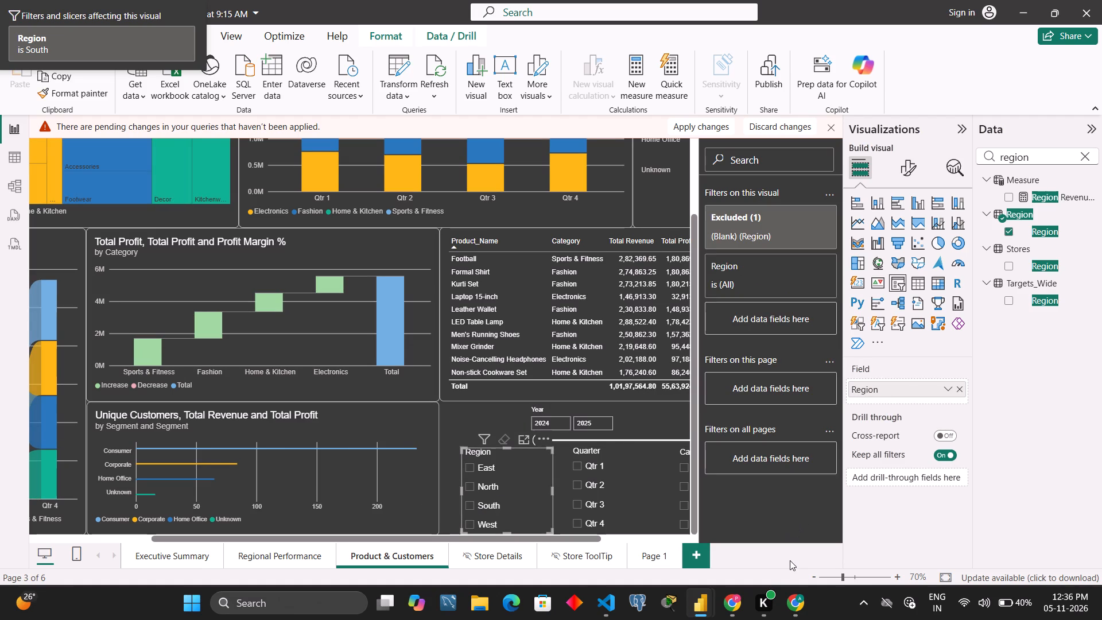
Save the report and apply the pending query changes.
{"action": "scroll", "coordinate": [790, 560], "scroll_direction": "right", "scroll_amount": 2}
{"action": "left_click_drag", "start_coordinate": [842, 579], "coordinate": [832, 579]}
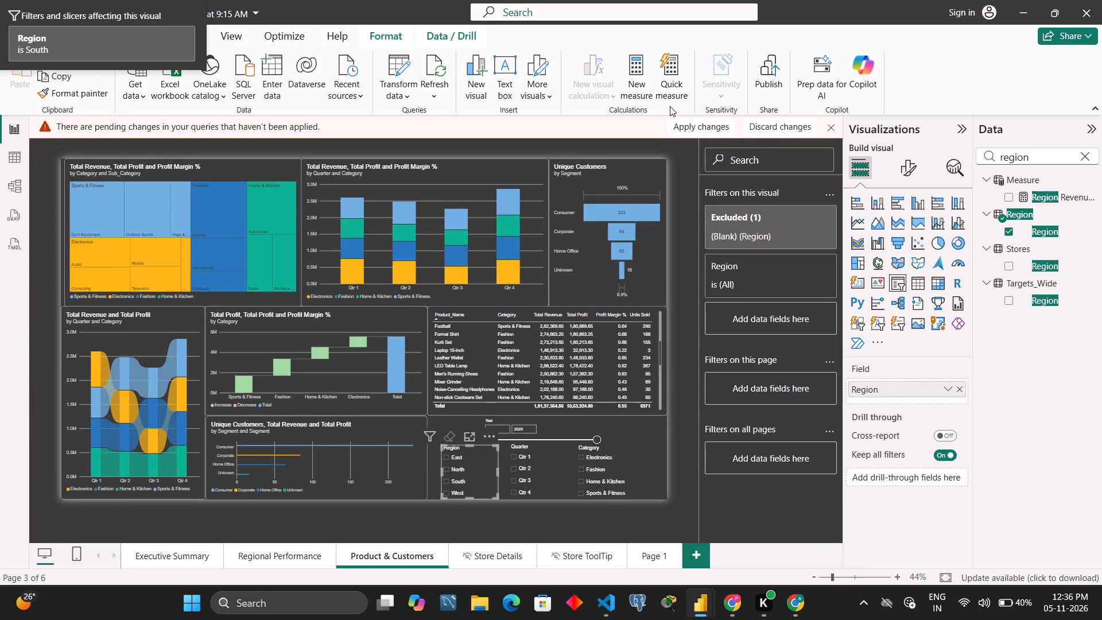
{"action": "key", "text": "ctrl+s"}
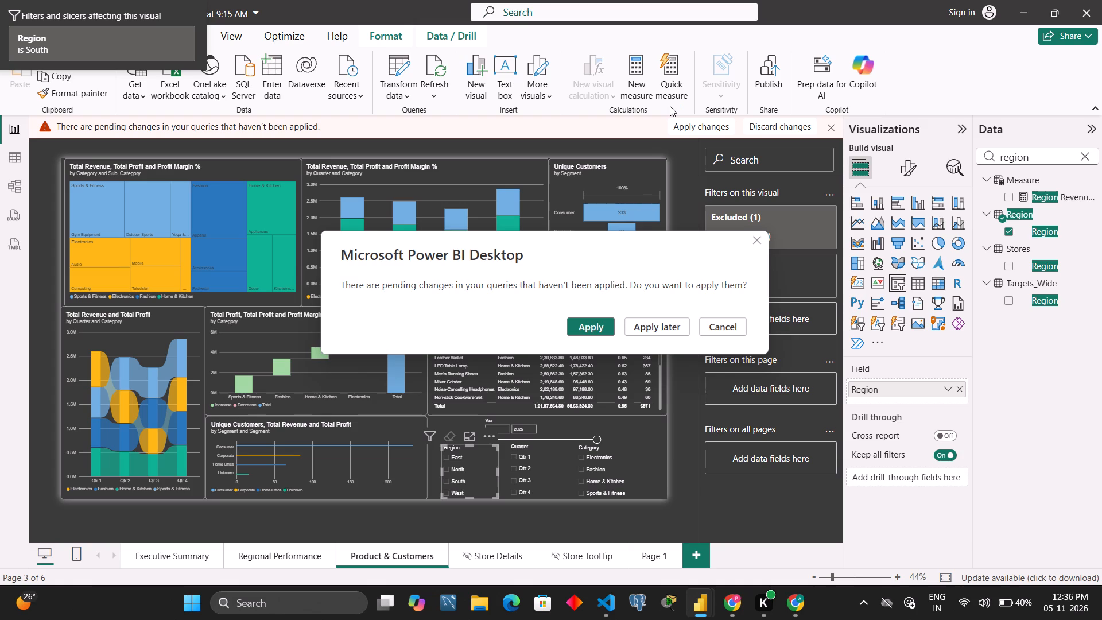
{"action": "left_click", "coordinate": [599, 324]}
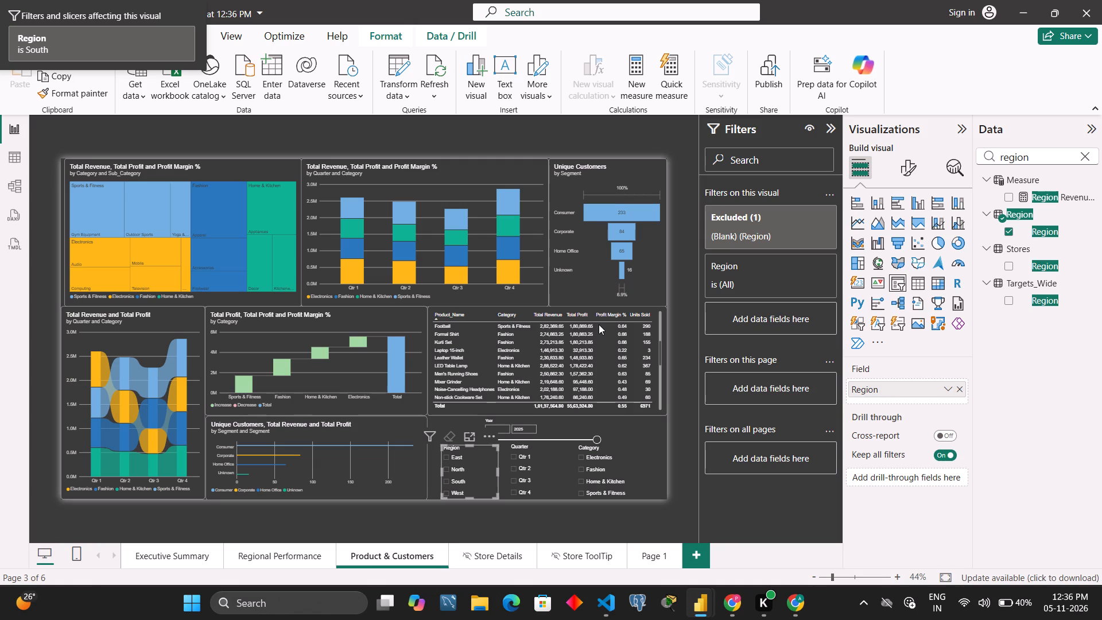